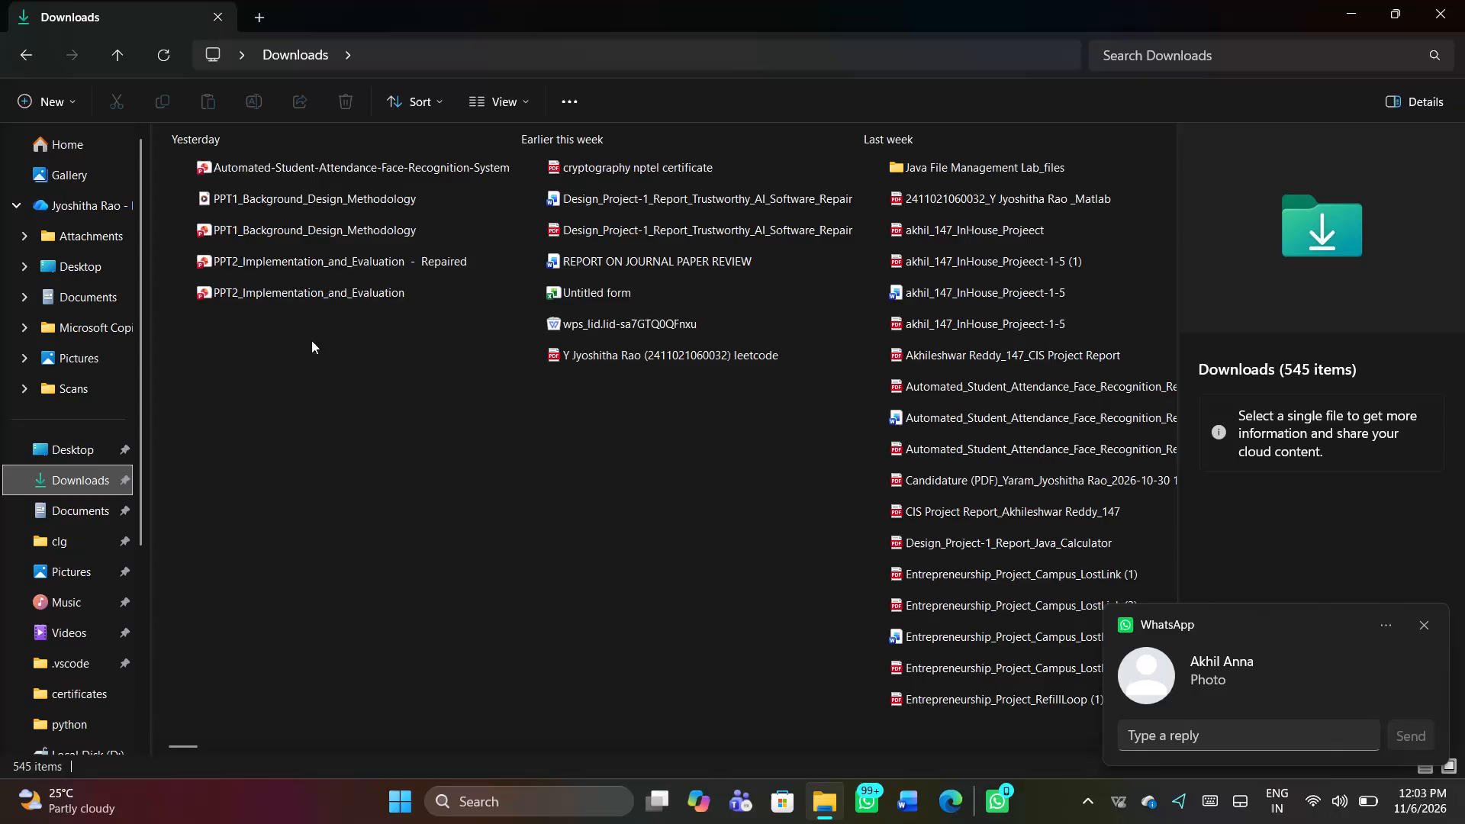
Open the PPT1_Background_Design_Methodology PowerPoint presentation from the Downloads folder.
left_click(304, 215)
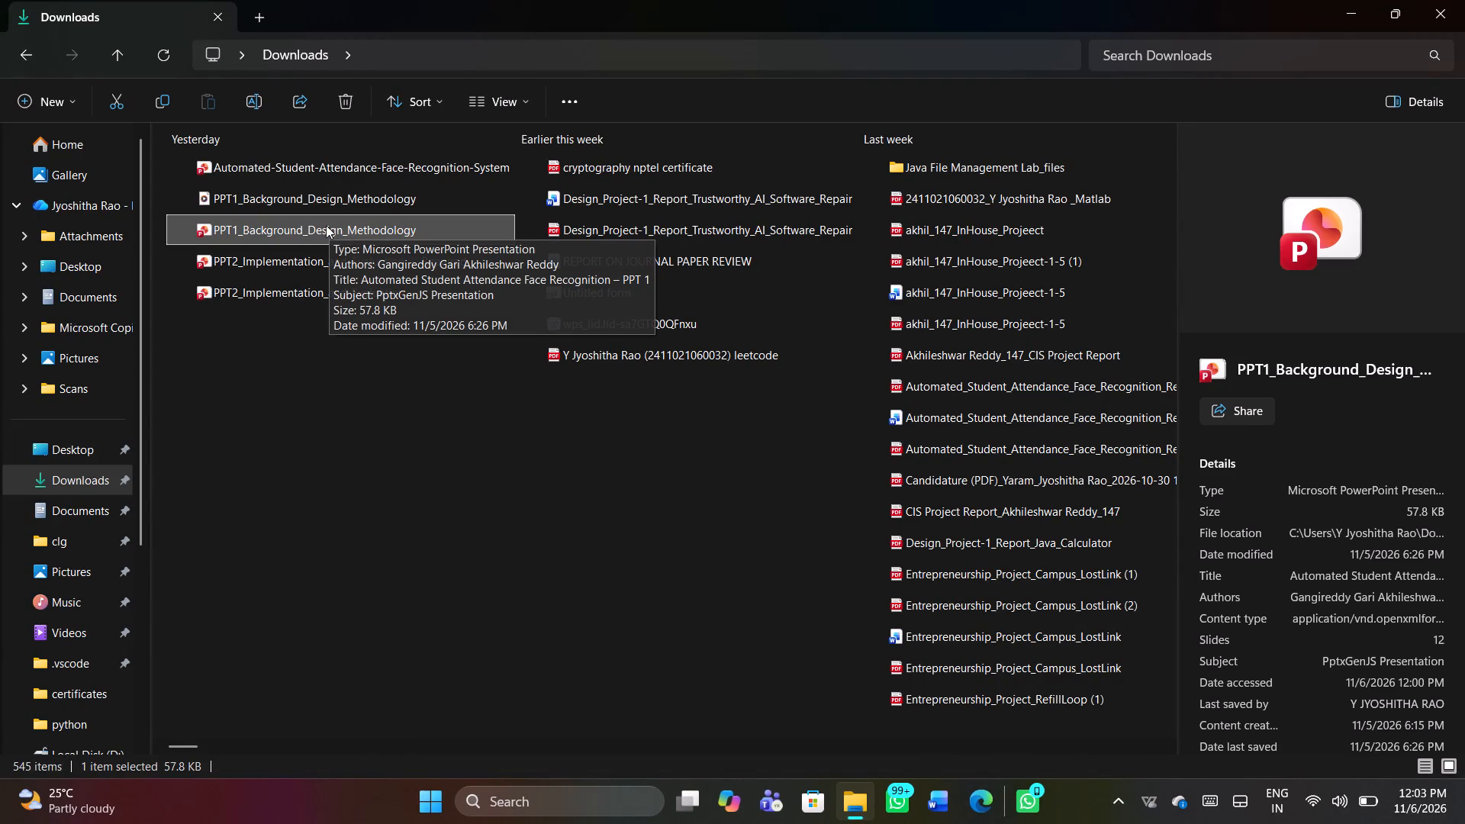
double_click(311, 225)
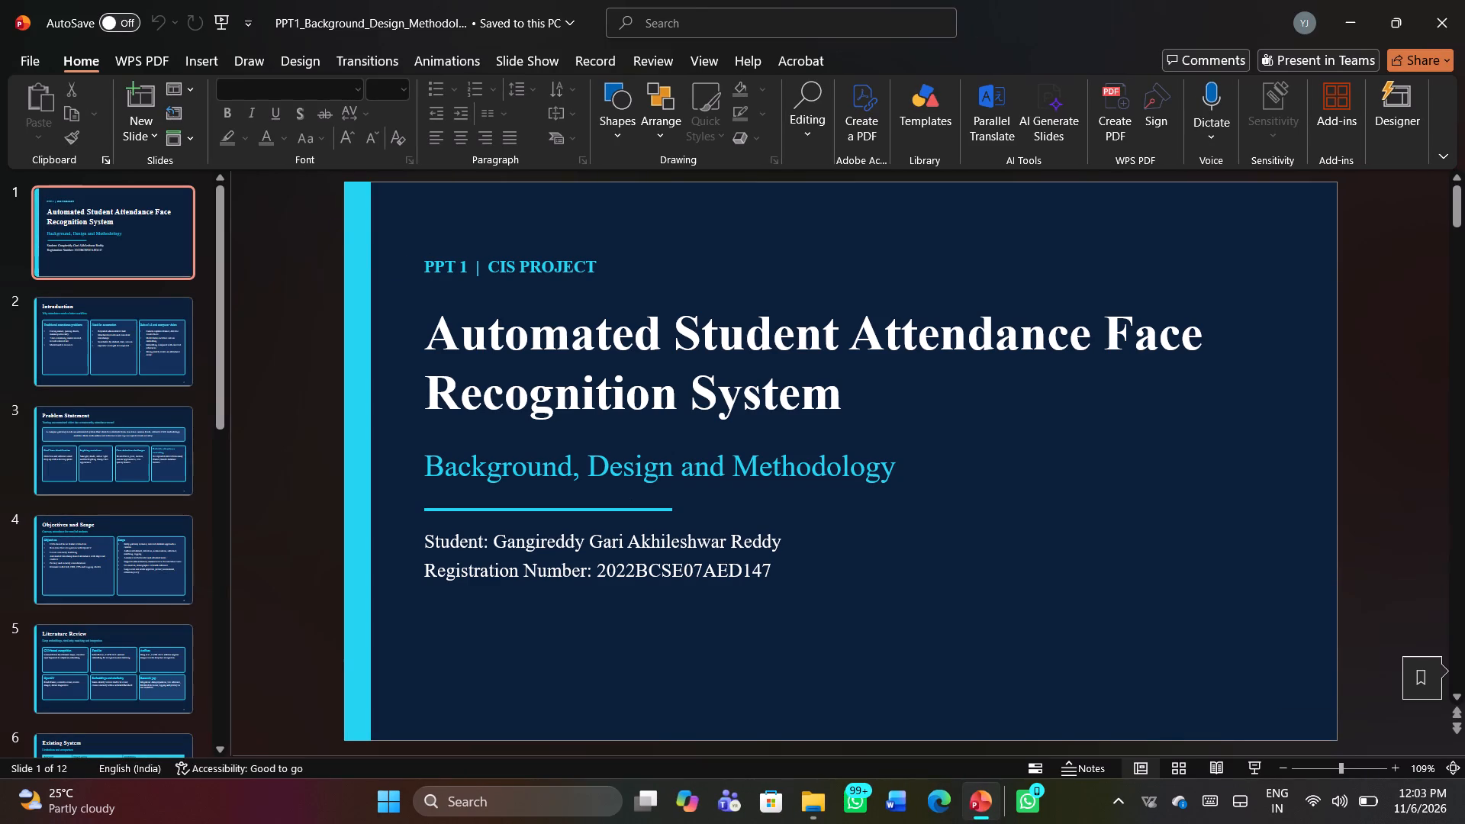
Look through the first seven slides of the presentation and return to the title slide.
key("Down")
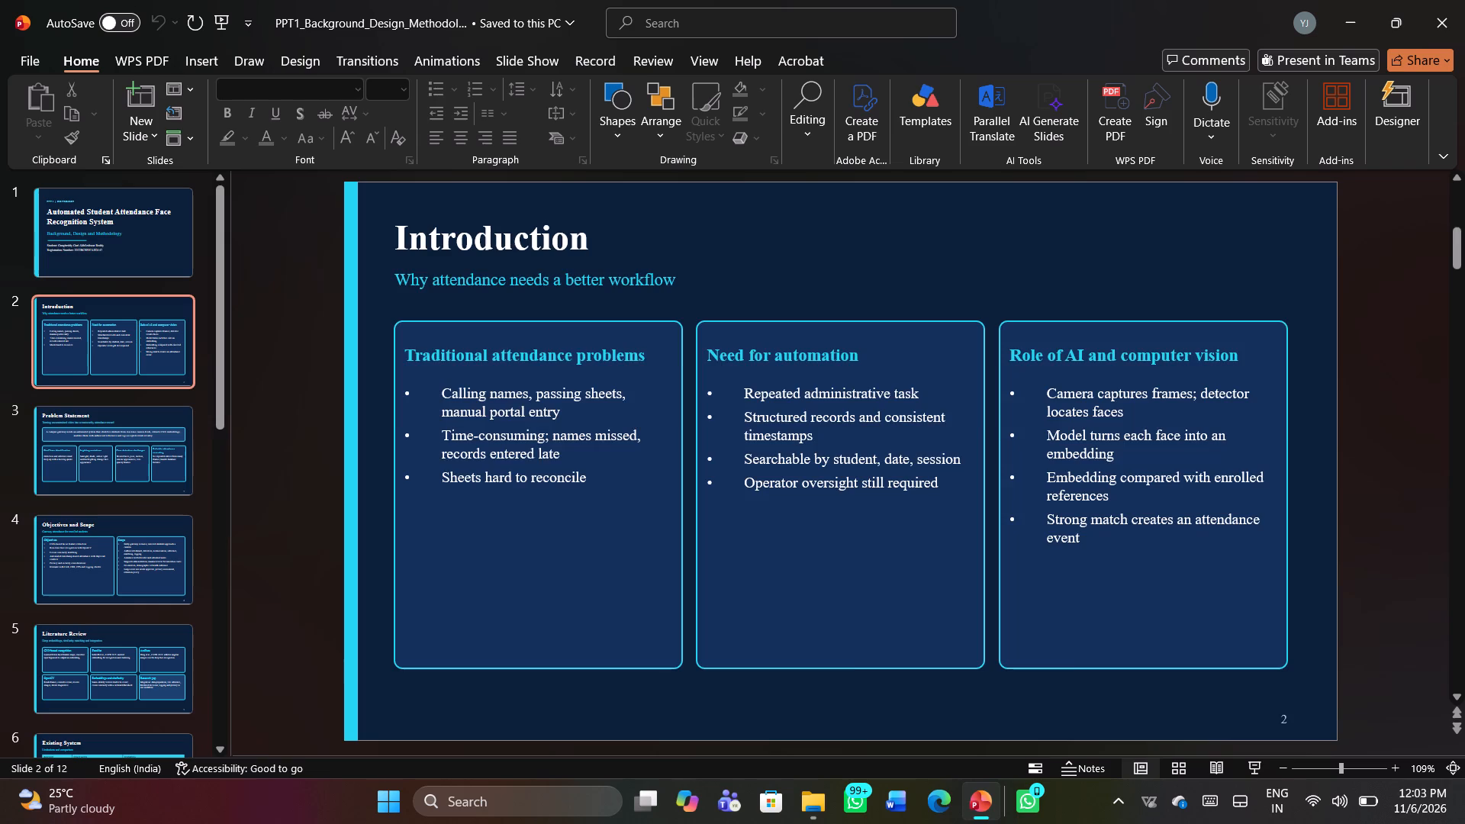
key("Down")
key("Down")
key("Down")
key("Down")
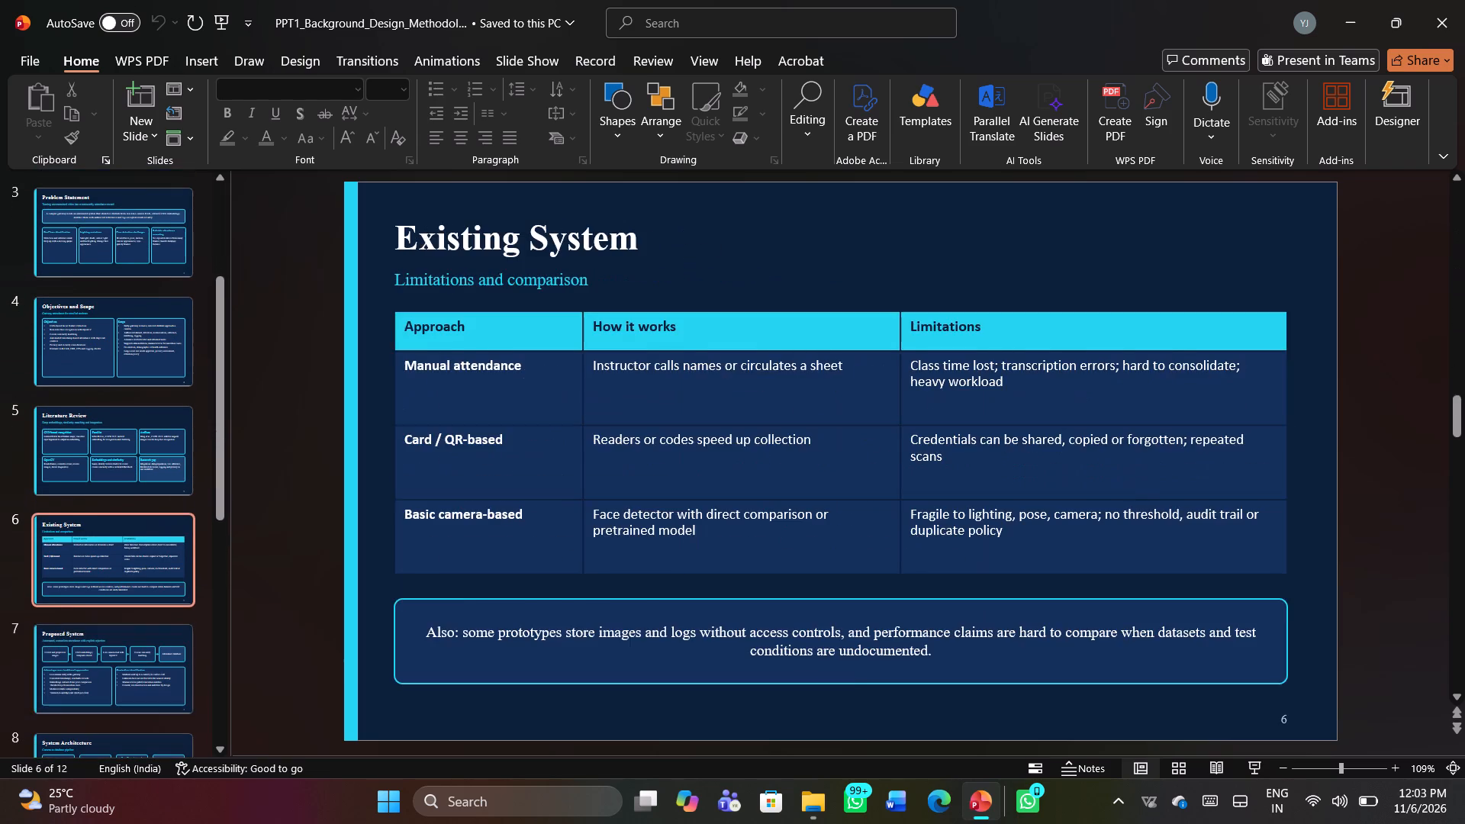
key("Down")
key("Up")
key("Up")
key("Up")
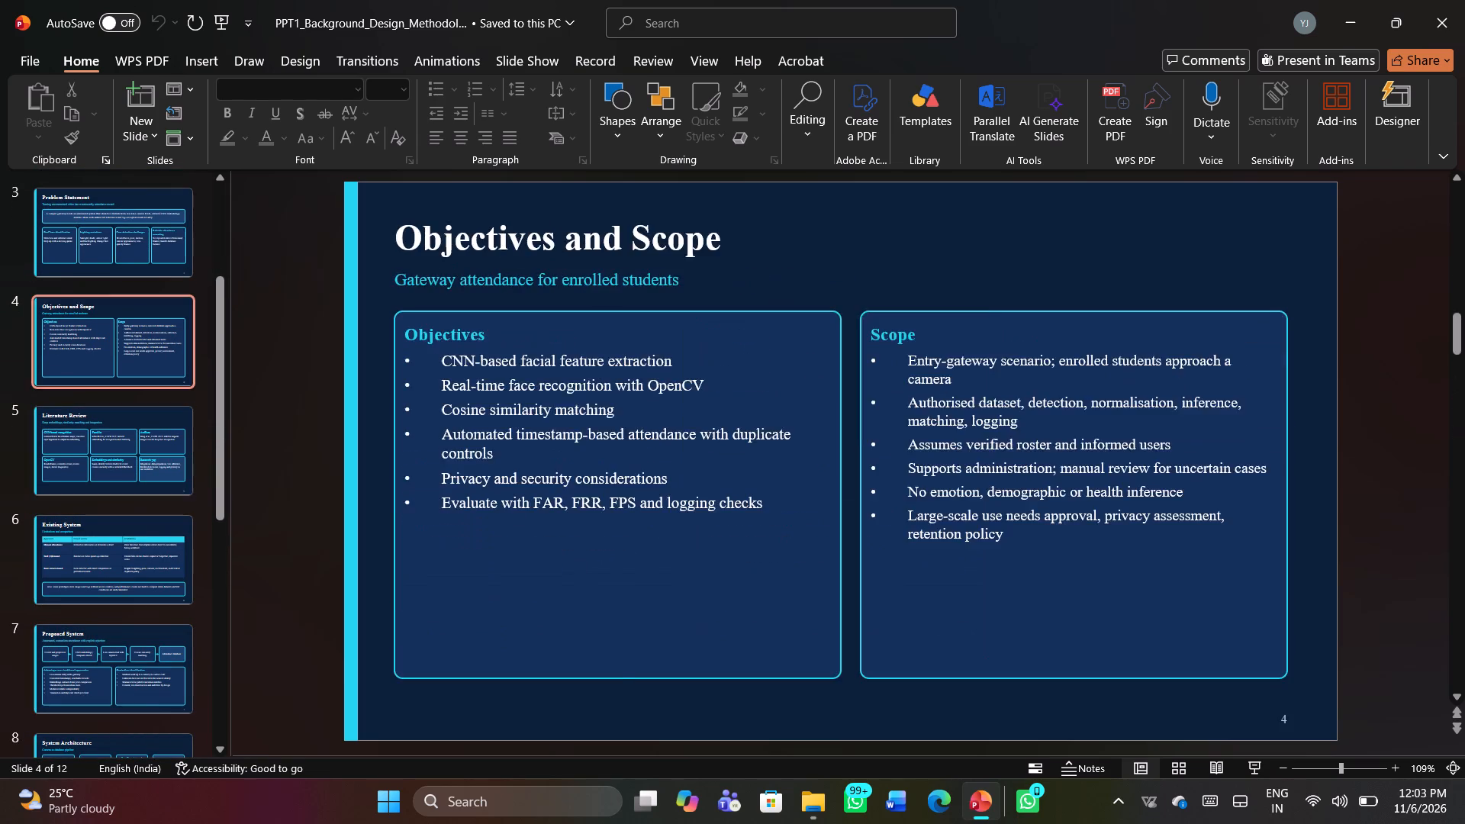
key("Up")
key("Up")
key("Up")
key("Up")
key("Up")
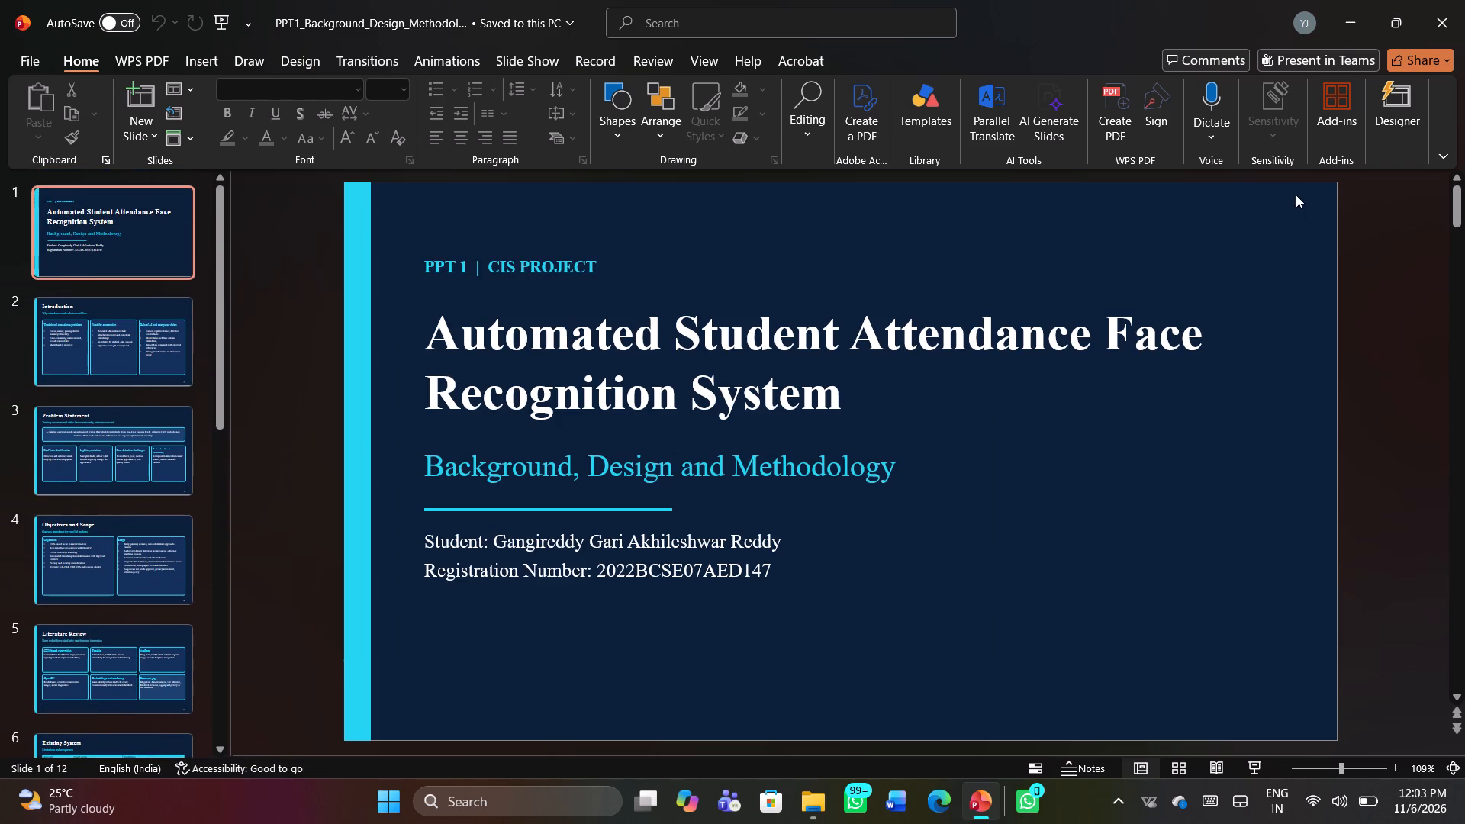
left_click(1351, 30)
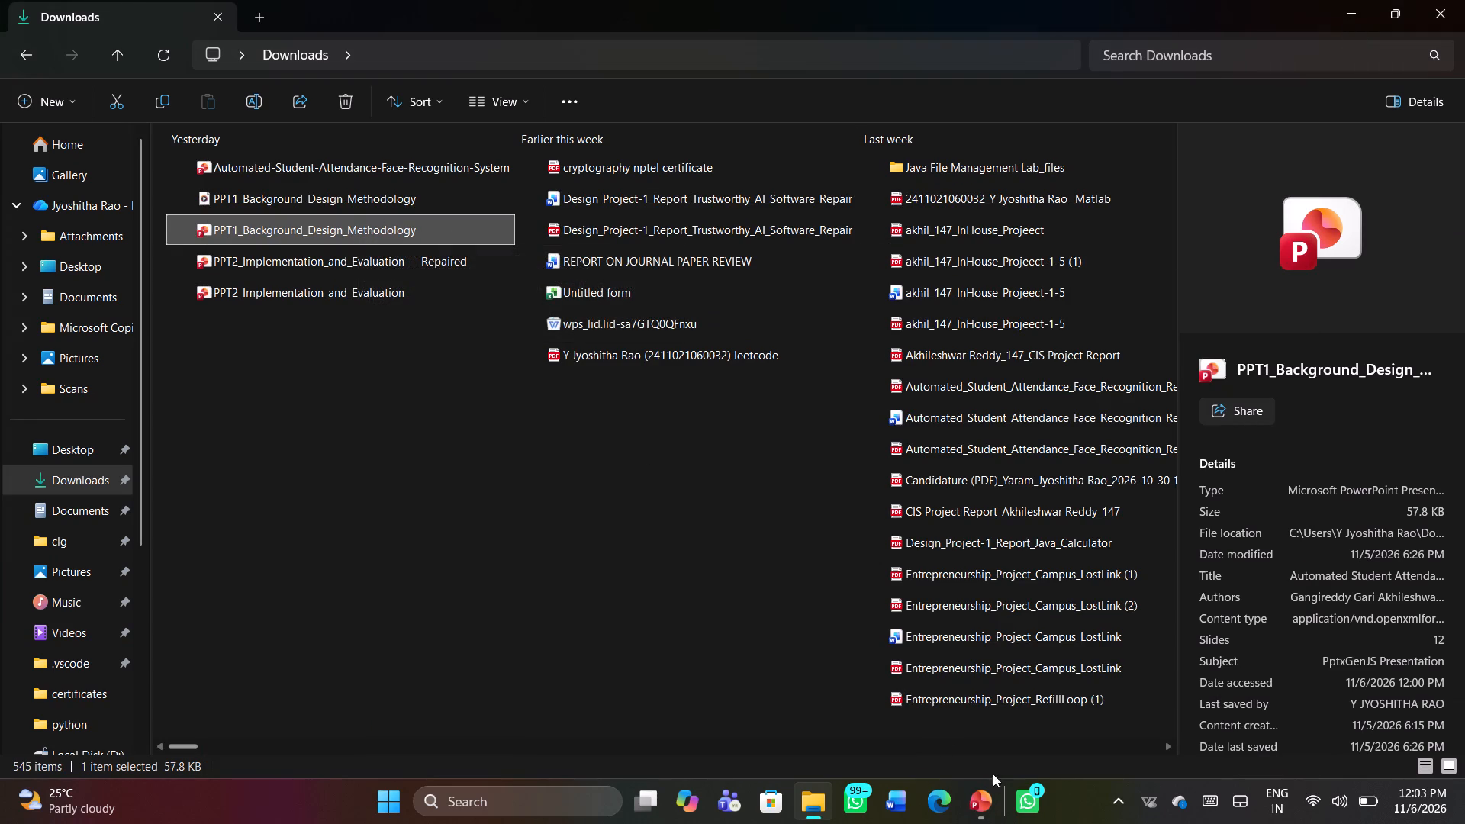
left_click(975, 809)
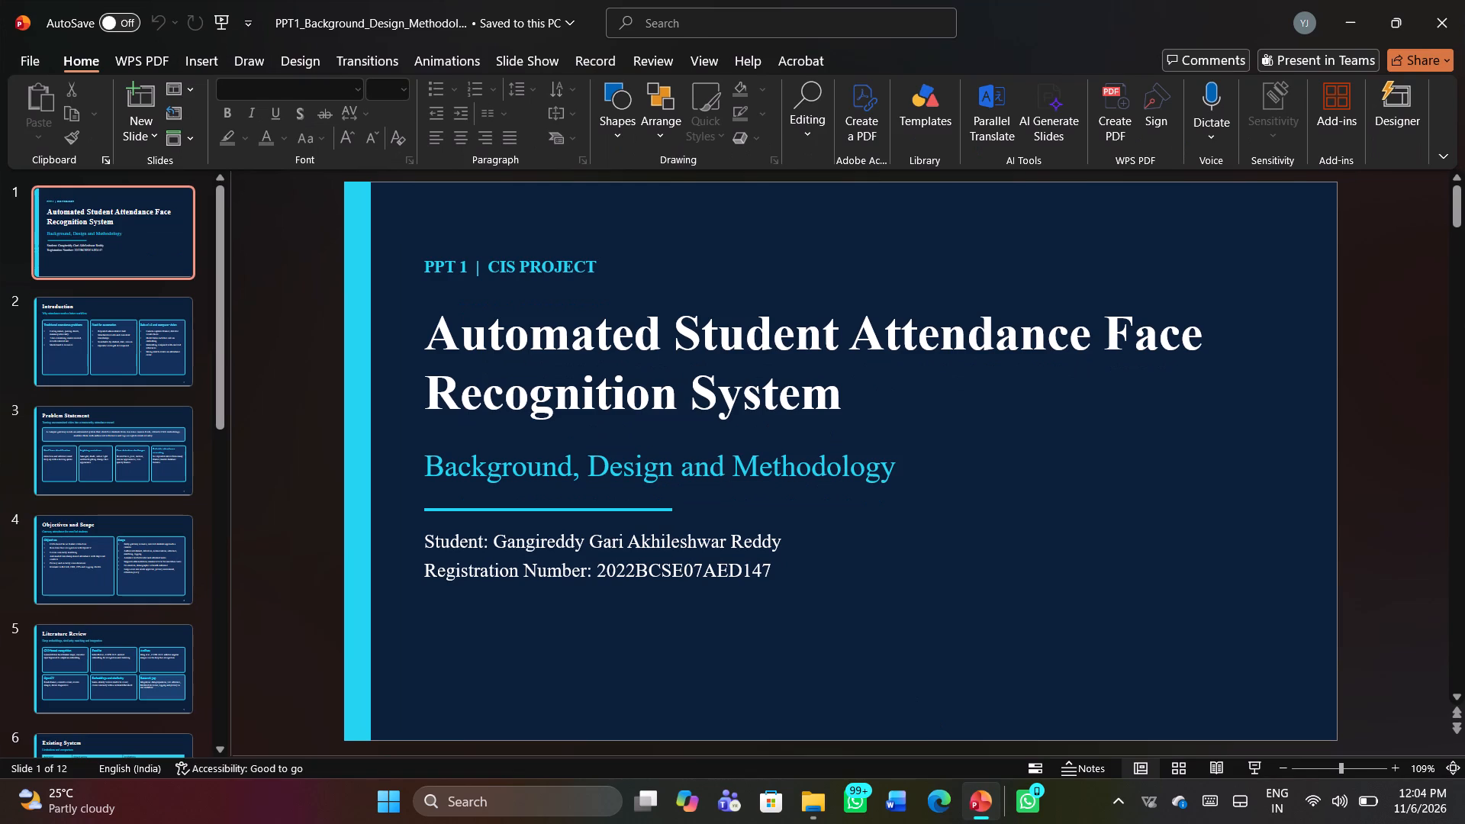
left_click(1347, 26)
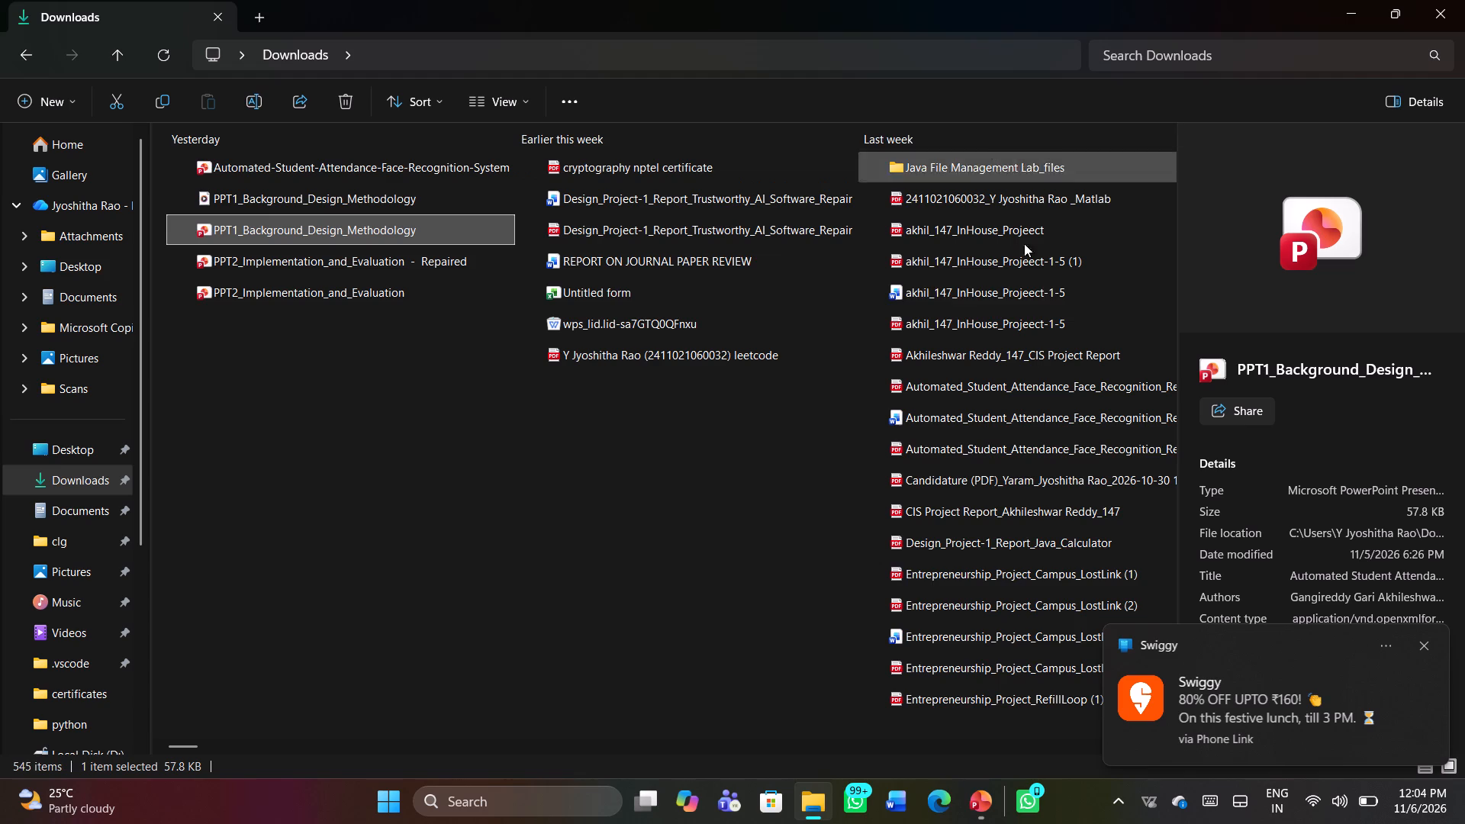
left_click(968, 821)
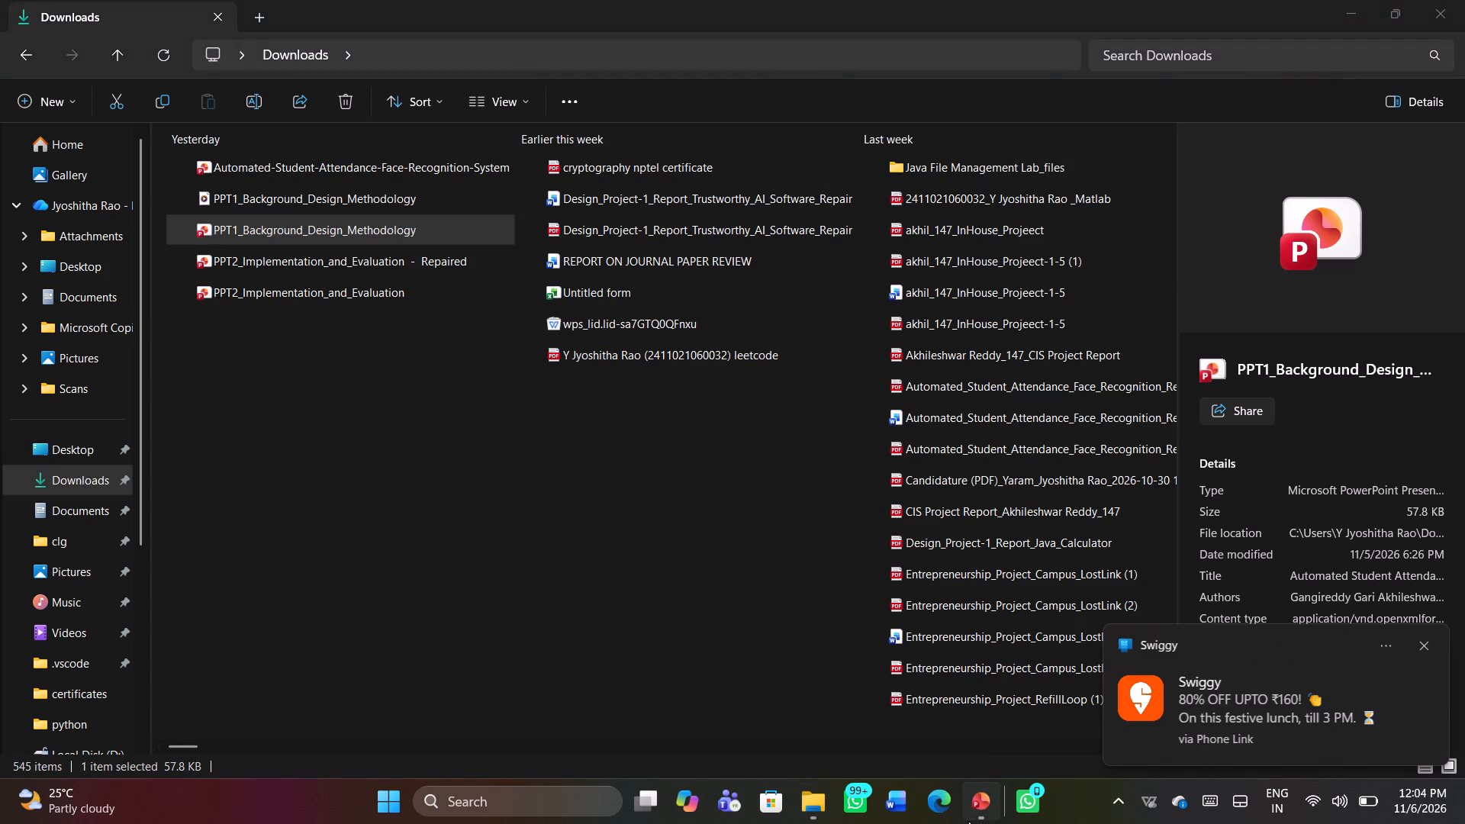
Review the slides from Introduction through System Architecture and dismiss the notification covering the slide.
key("Down")
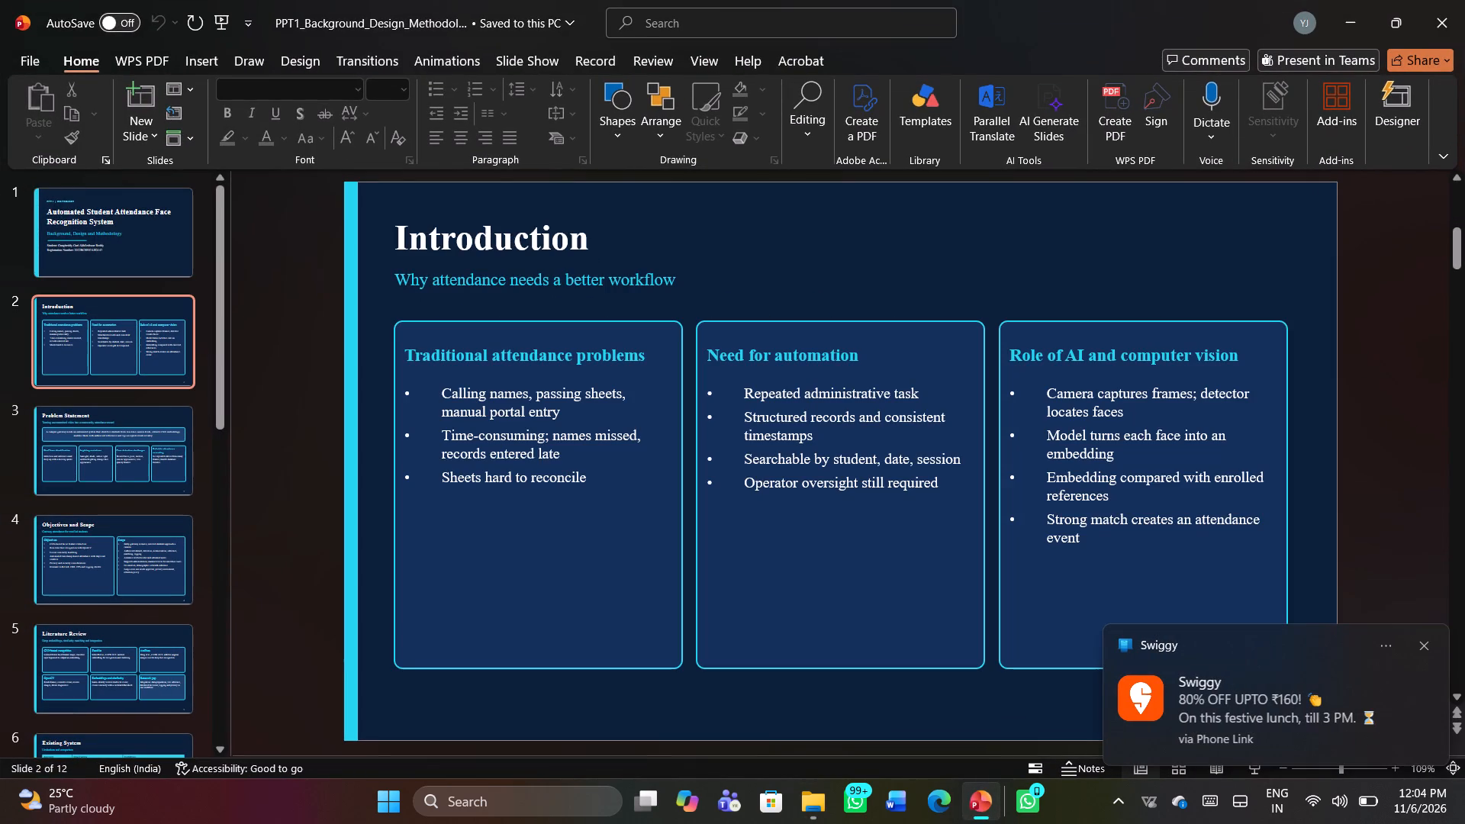
key("Down")
key("Down")
key("Down")
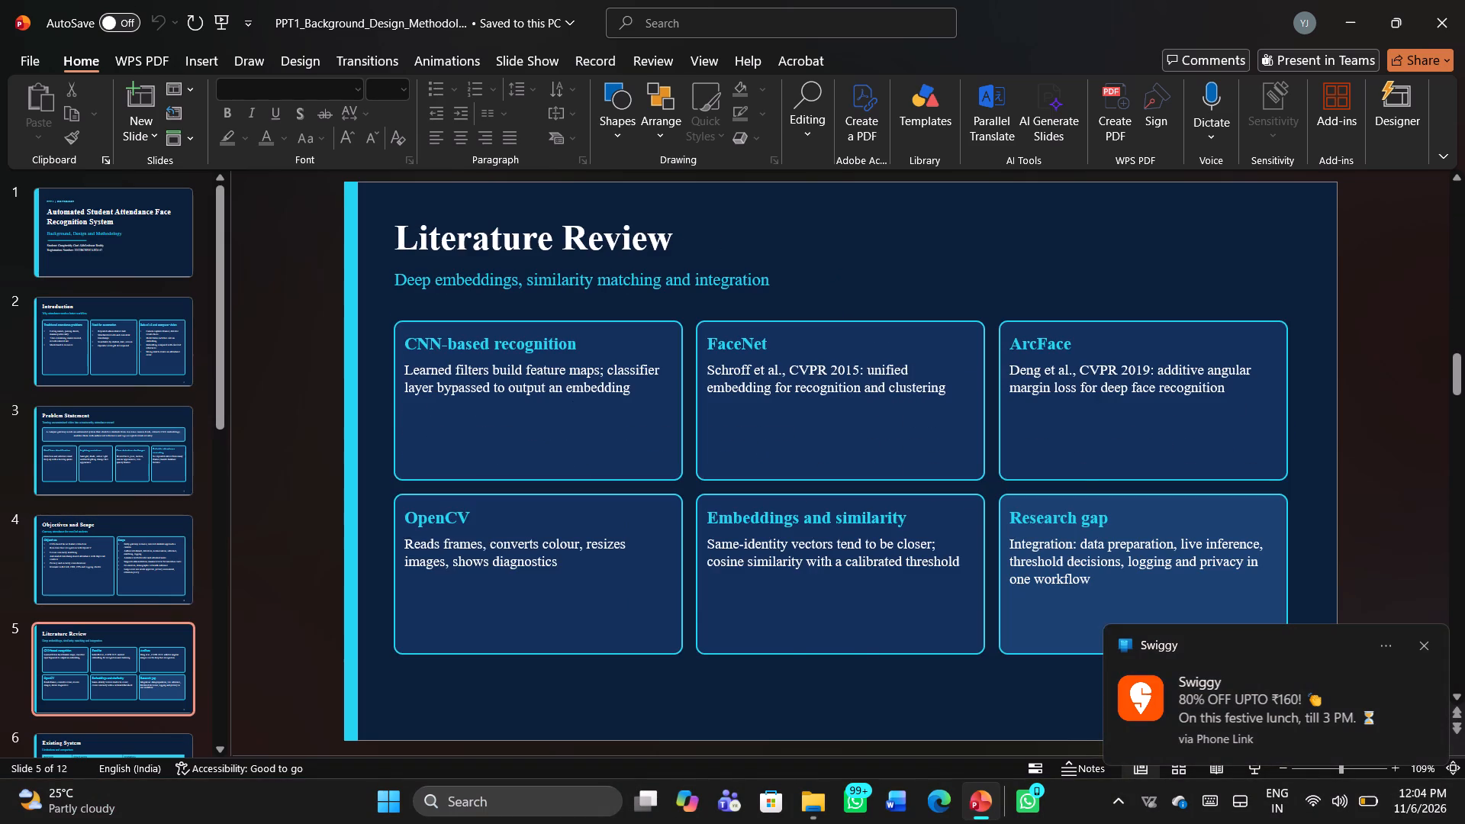
key("Down")
key("Down")
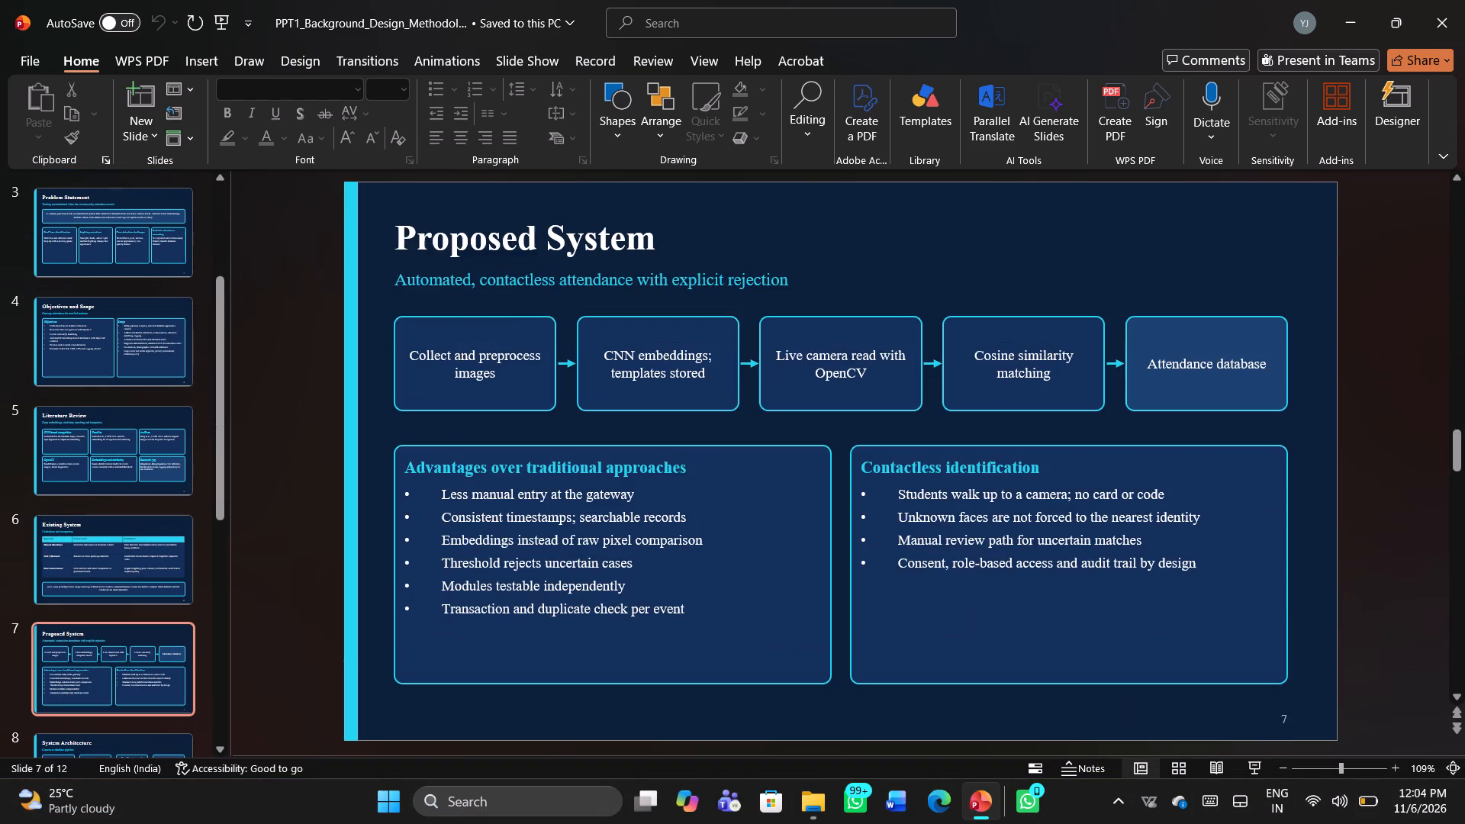
key("Down")
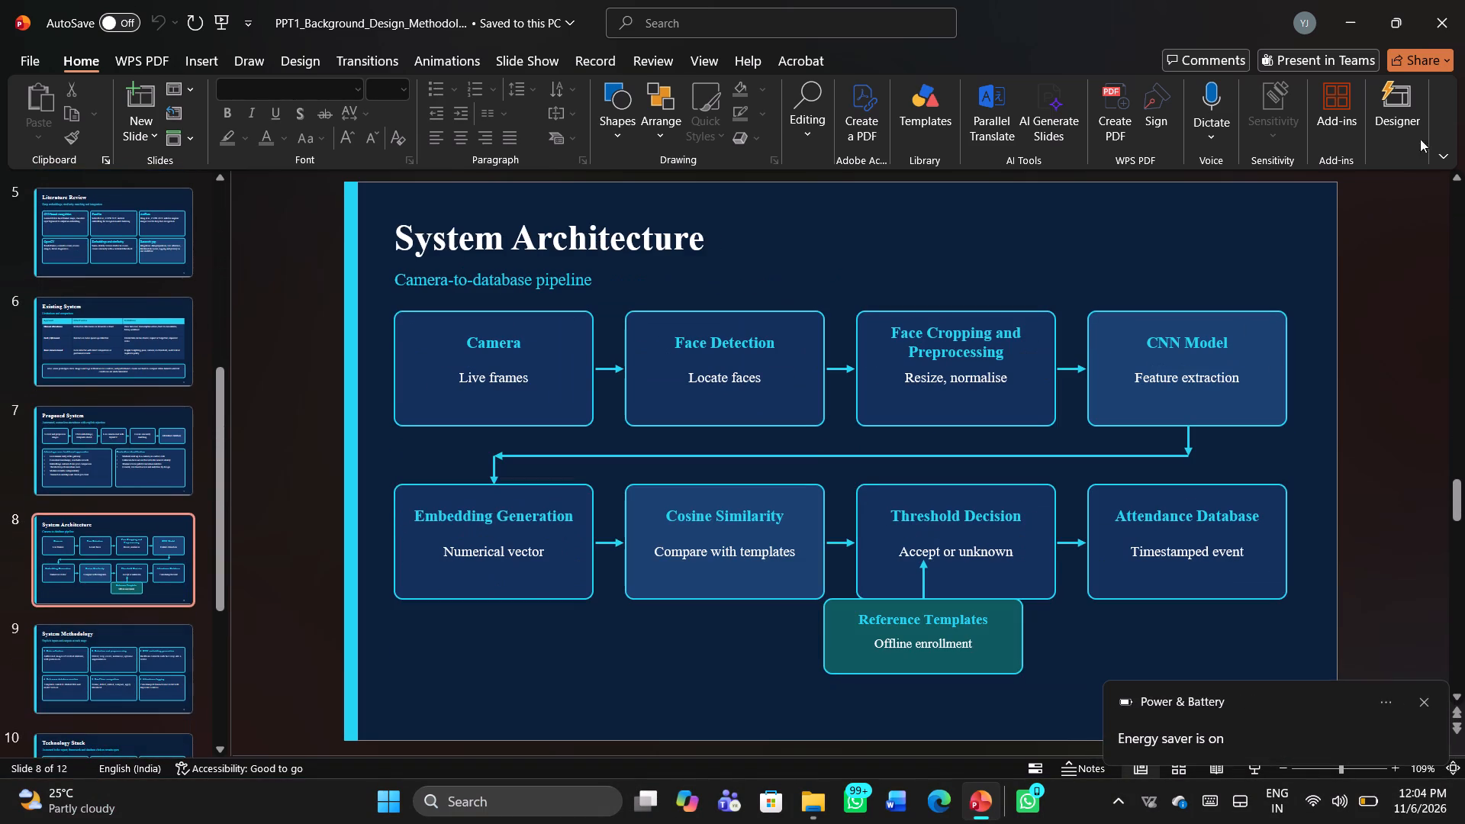
left_click(1426, 700)
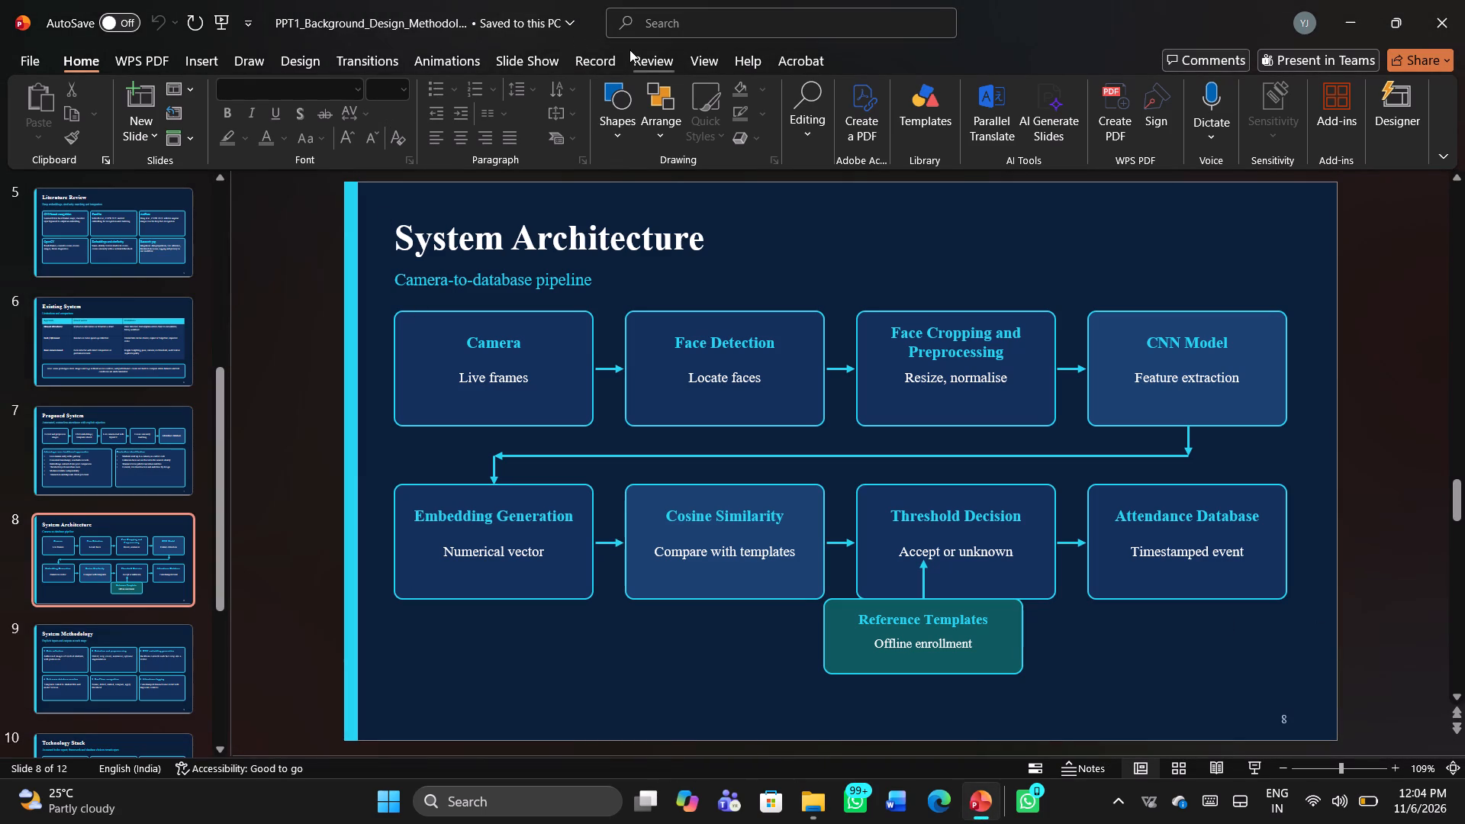
Record the presentation from the beginning with the camera on, capturing about 10 seconds on the title slide while checking the teleprompter notes.
left_click(592, 58)
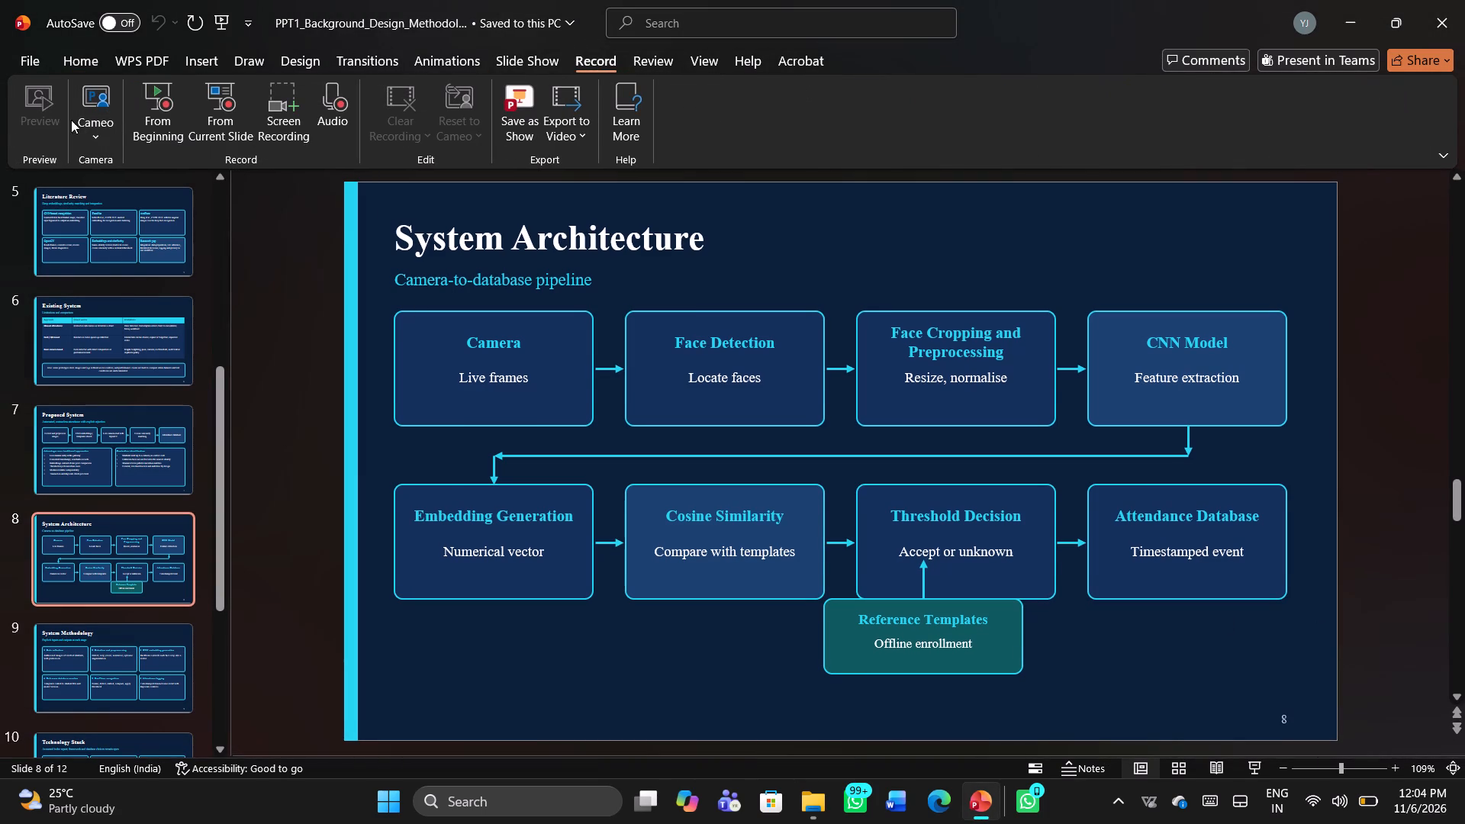
left_click(161, 110)
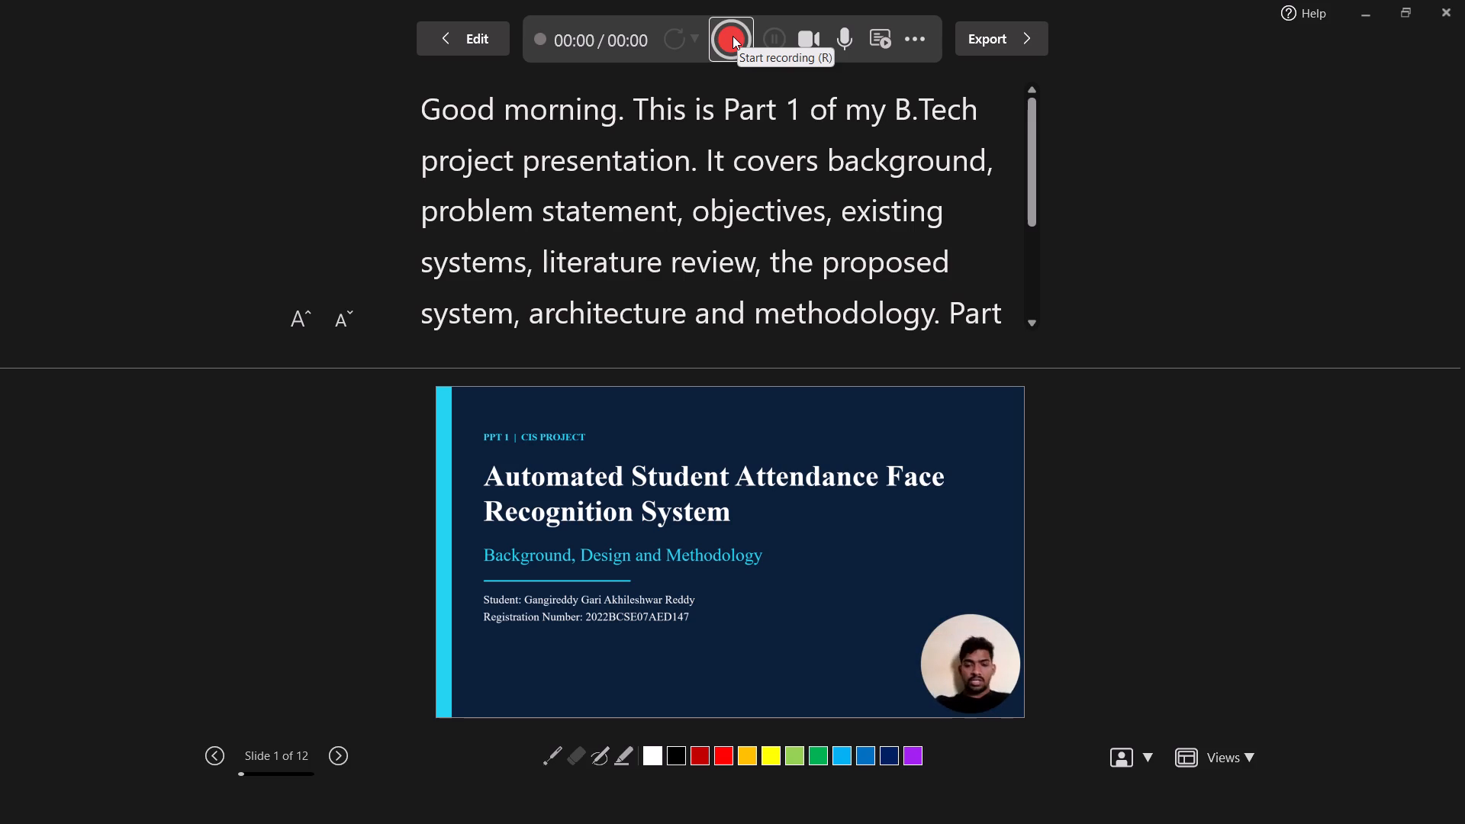
left_click(732, 36)
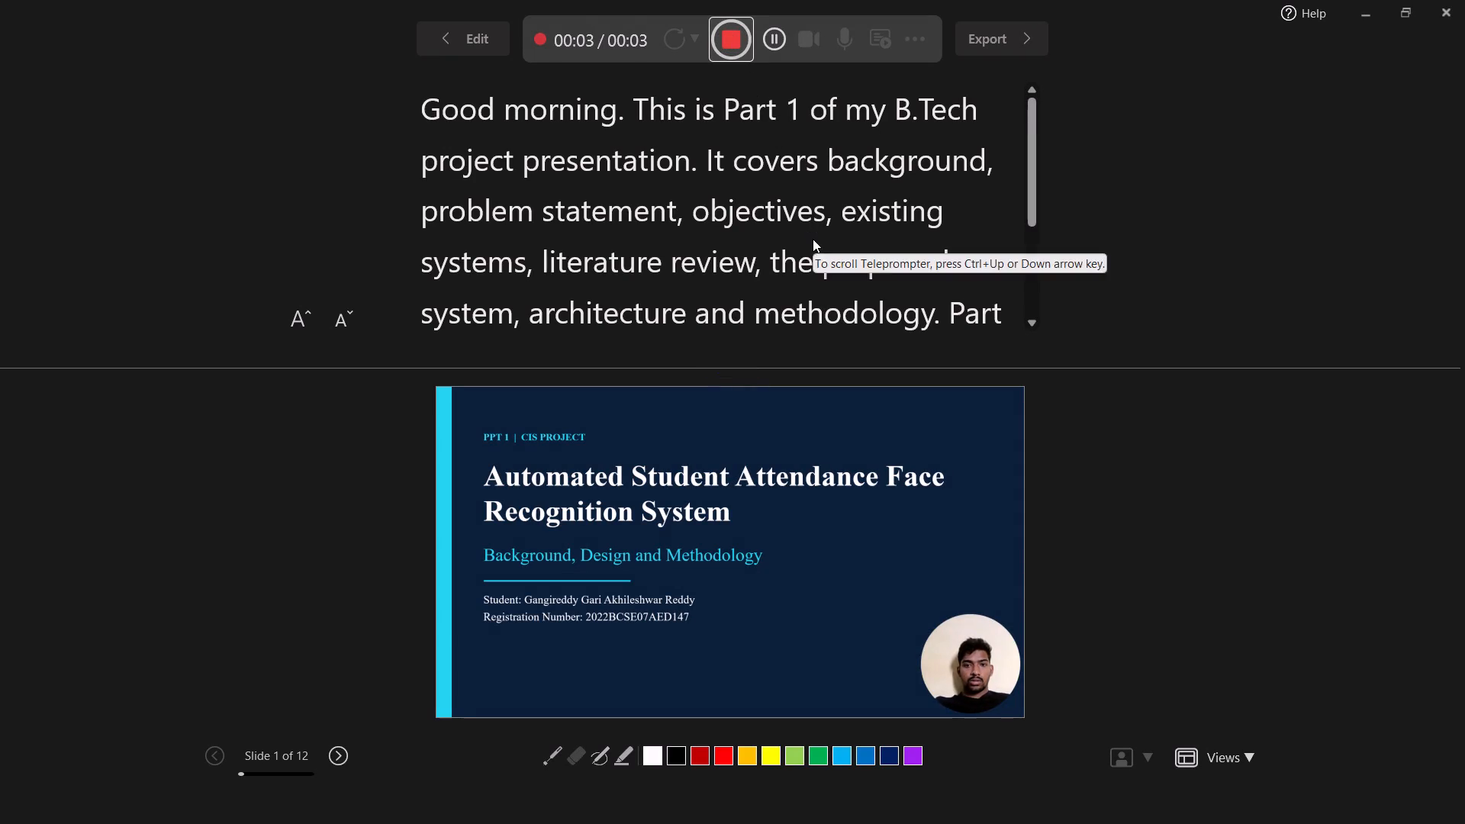
scroll(813, 239, "down", 13)
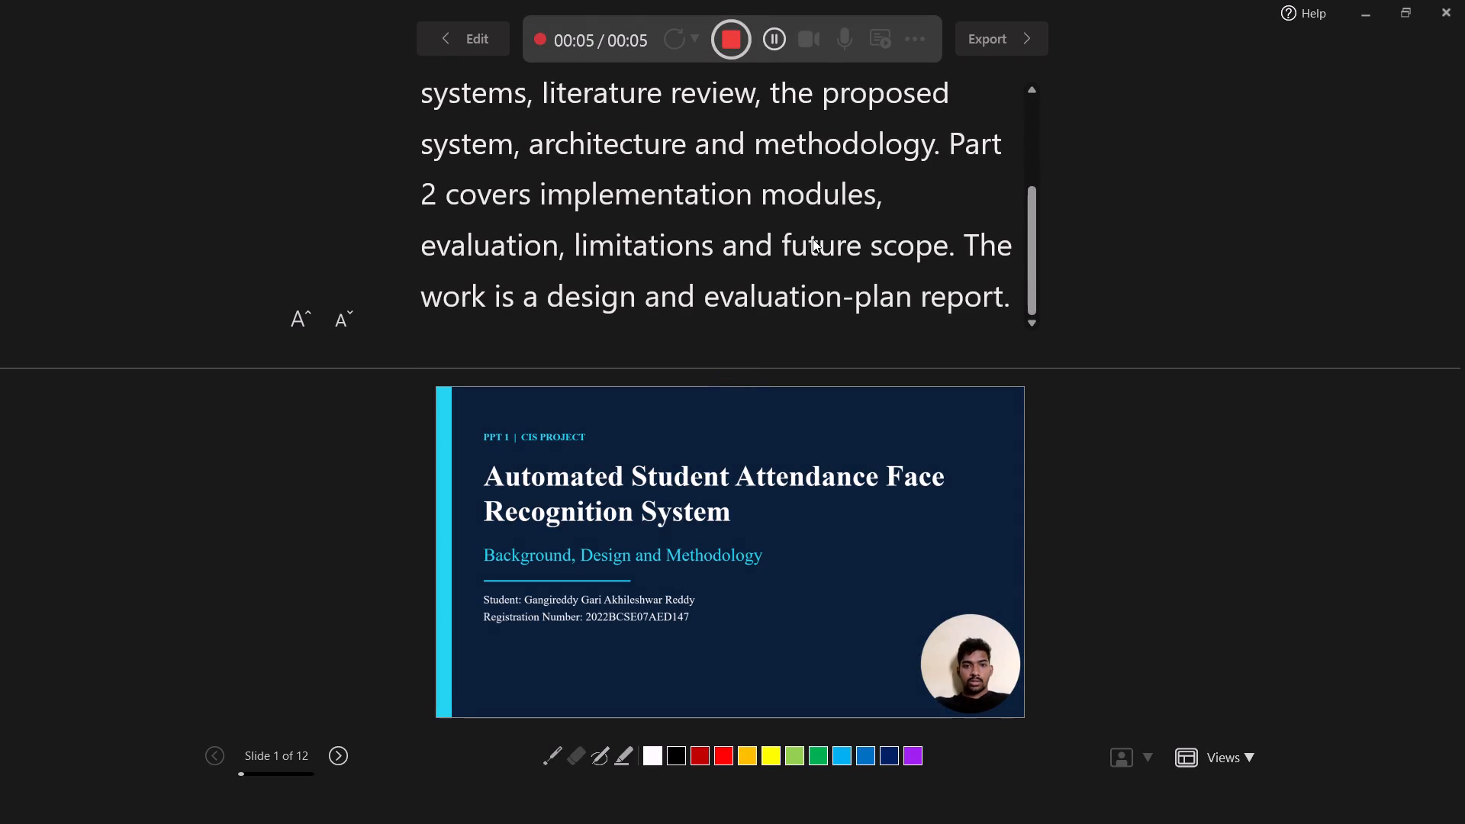
scroll(813, 239, "down", 2)
scroll(813, 239, "up", 4)
scroll(813, 239, "down", 4)
scroll(813, 239, "up", 6)
left_click(725, 31)
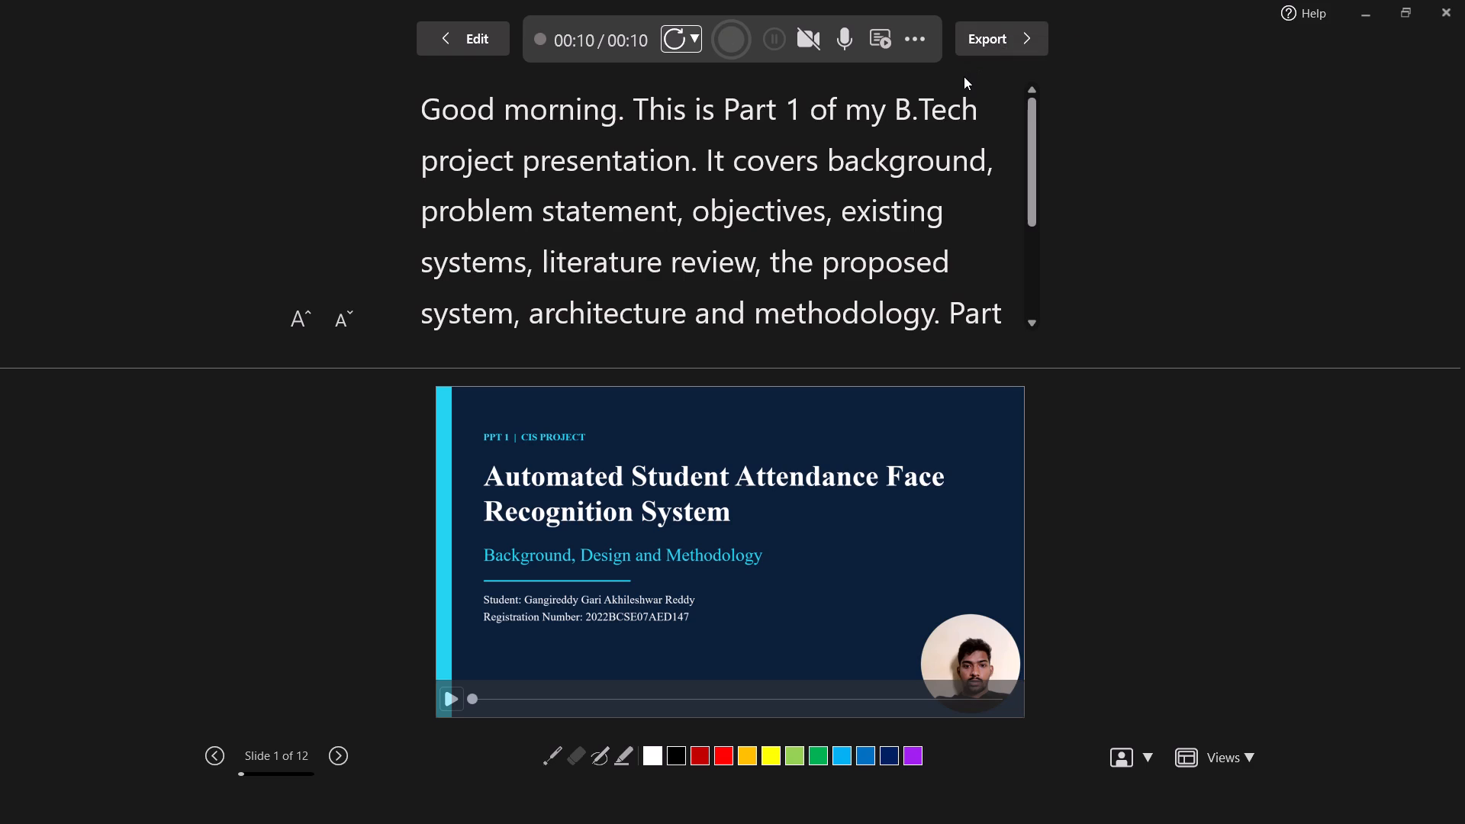
Try to export the recorded presentation as PPT1_Background_Design_Methodology.mp4, declining to replace the existing file.
left_click(1003, 28)
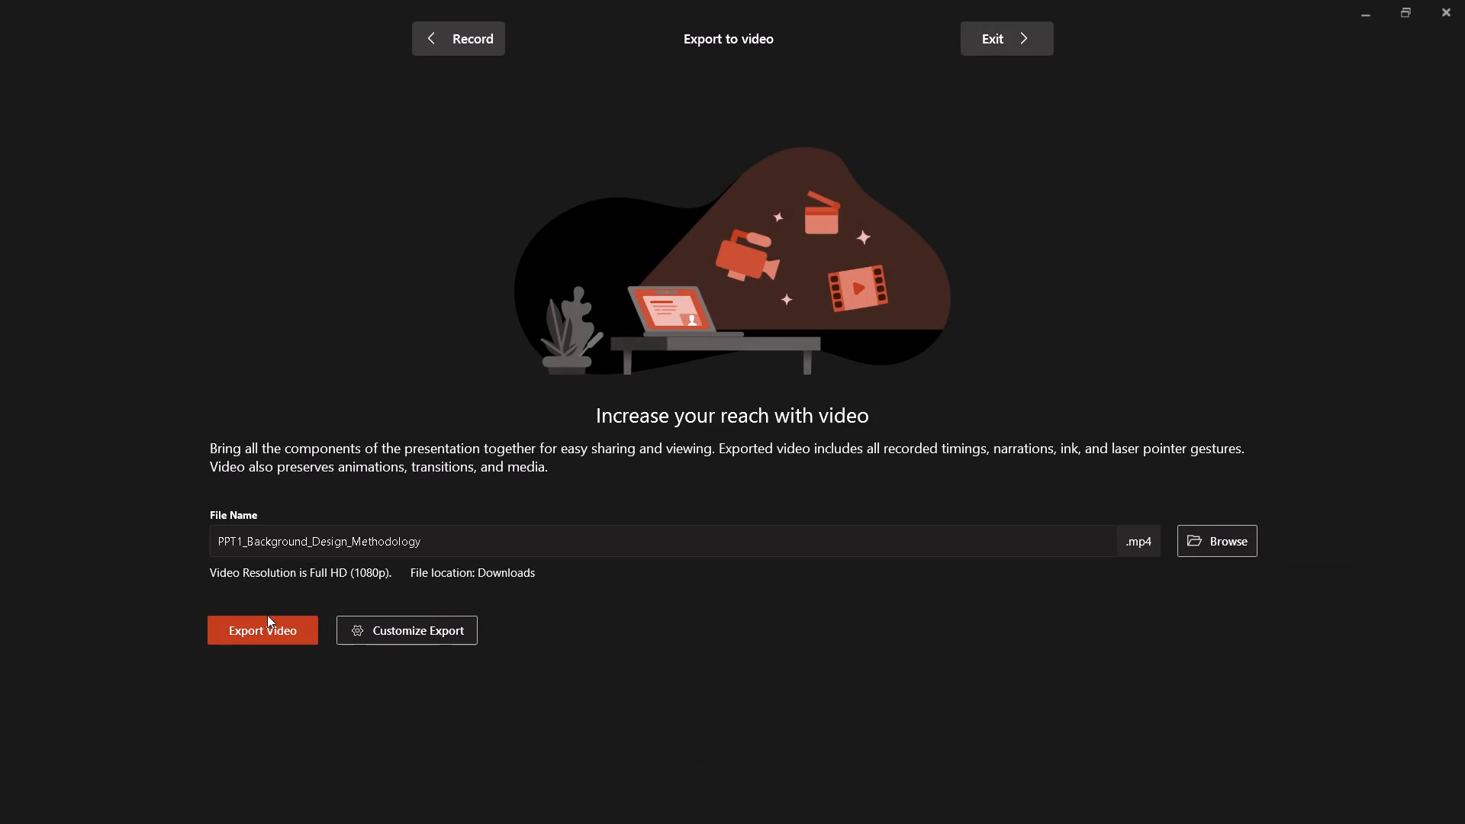
left_click_drag(495, 567, 253, 612)
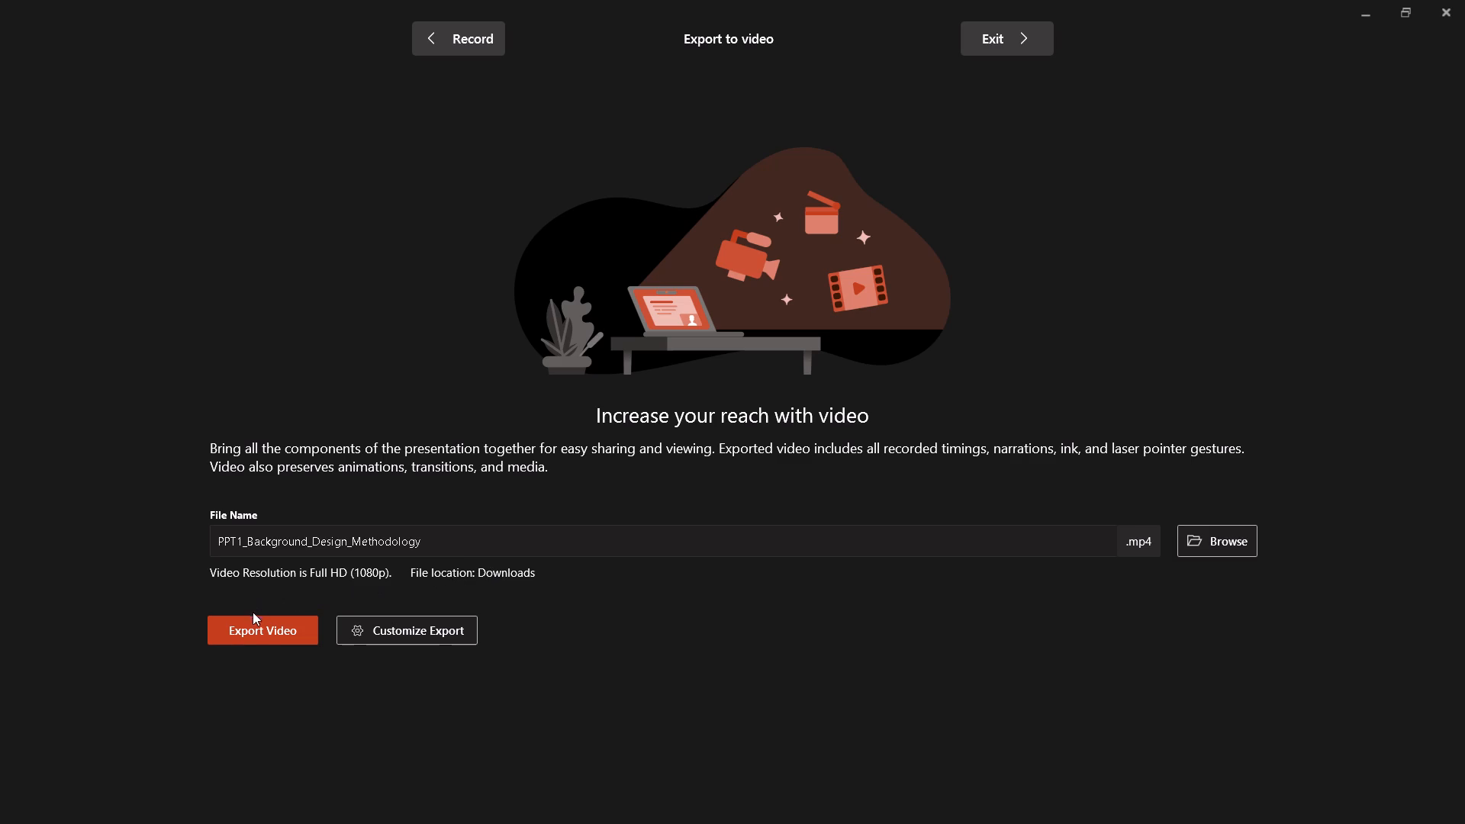
left_click_drag(253, 612, 247, 629)
left_click(247, 629)
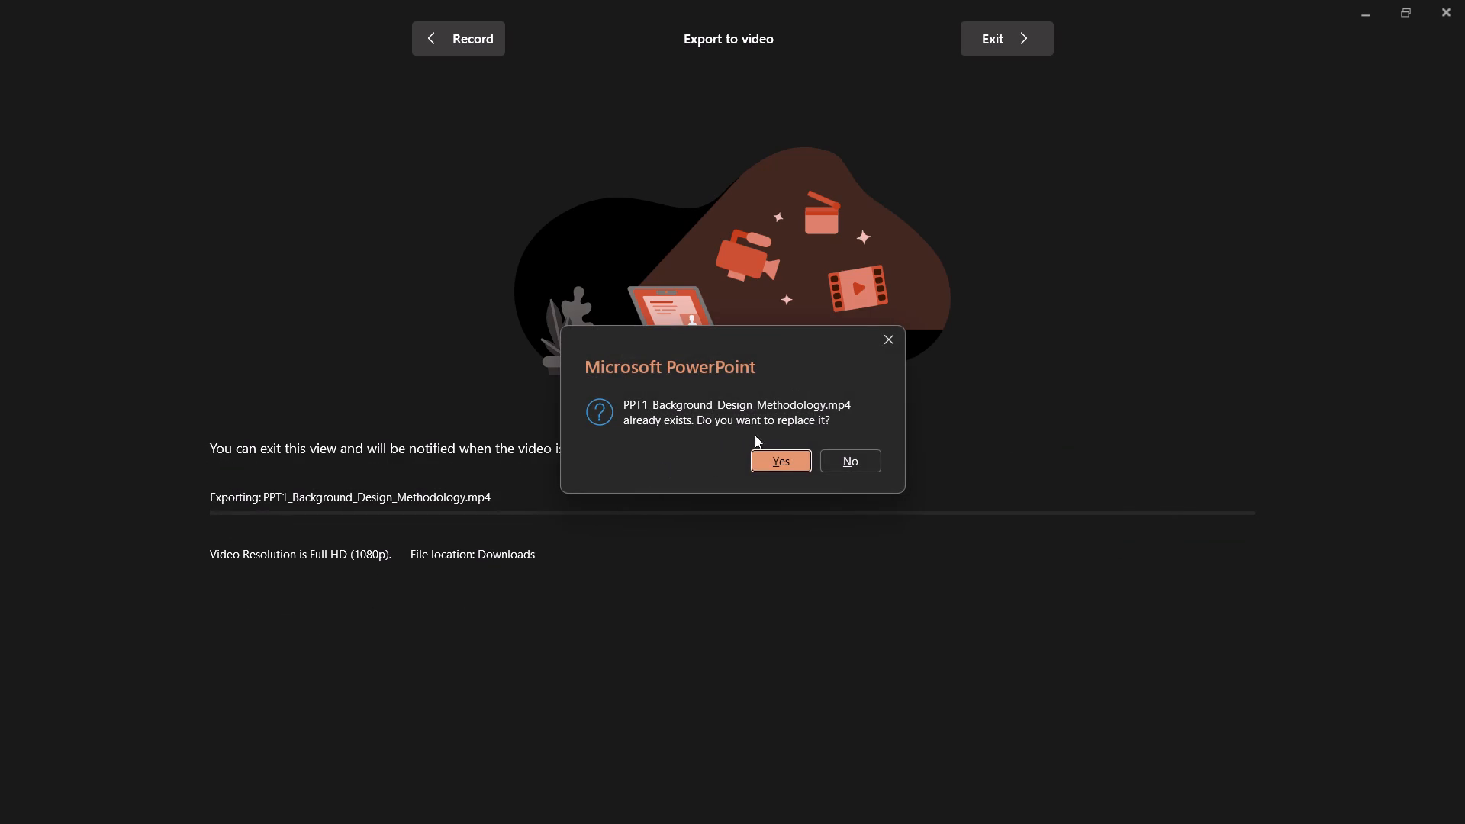
left_click(843, 458)
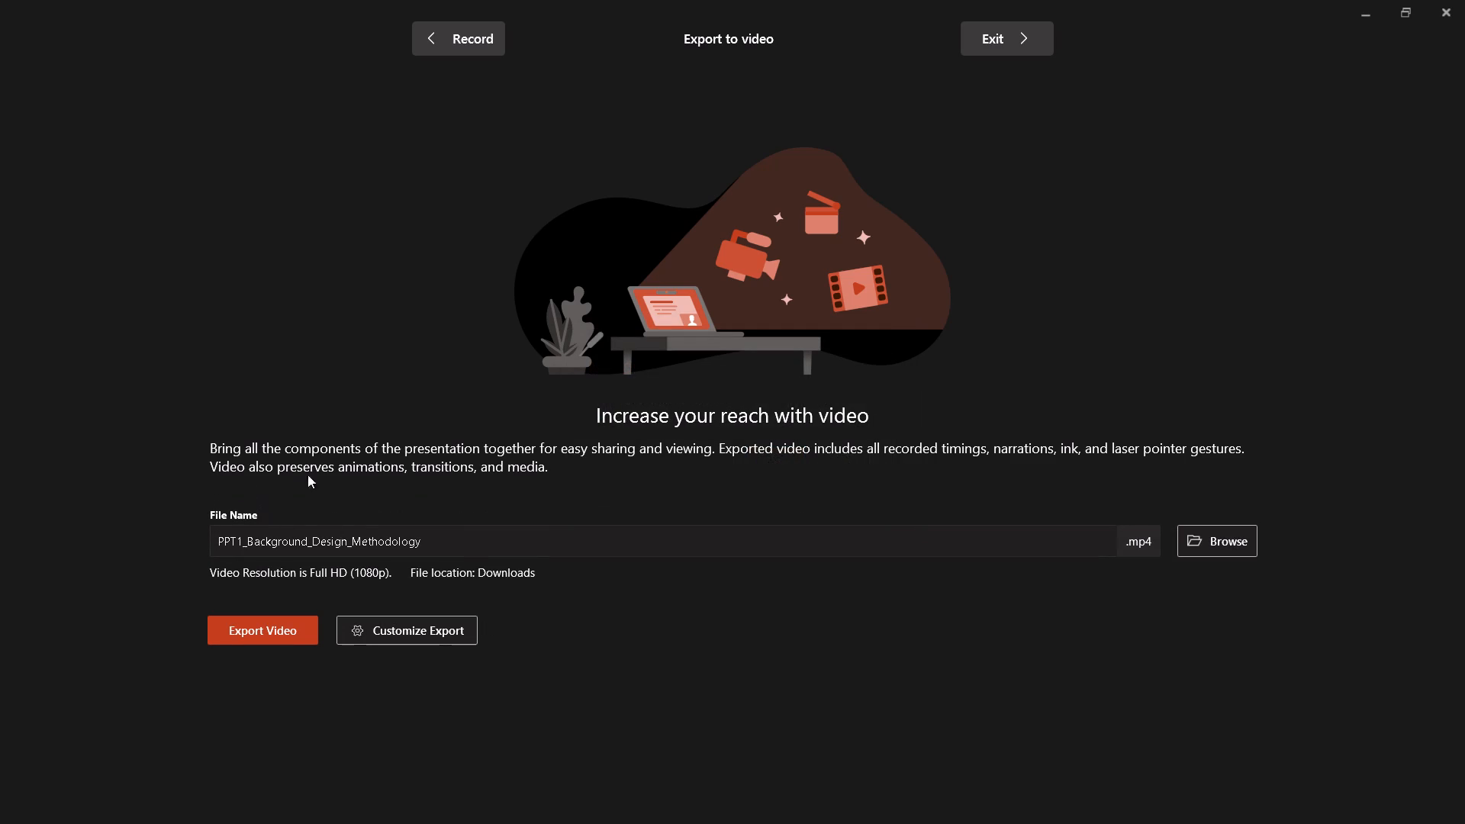
Rename the export file as "vedio 1", export the MP4 video to Downloads, and exit the export view.
left_click(447, 539)
key("BackSpace")
key("BackSpace")
key("BackSpace")
key("BackSpace")
key("BackSpace")
key("BackSpace")
key("BackSpace")
key("BackSpace")
key("BackSpace")
key("BackSpace")
key("BackSpace")
key("BackSpace")
key("BackSpace")
key("BackSpace")
key("BackSpace")
key("BackSpace")
key("BackSpace")
key("BackSpace")
key("BackSpace")
key("BackSpace")
type("vedio 1")
left_click(282, 636)
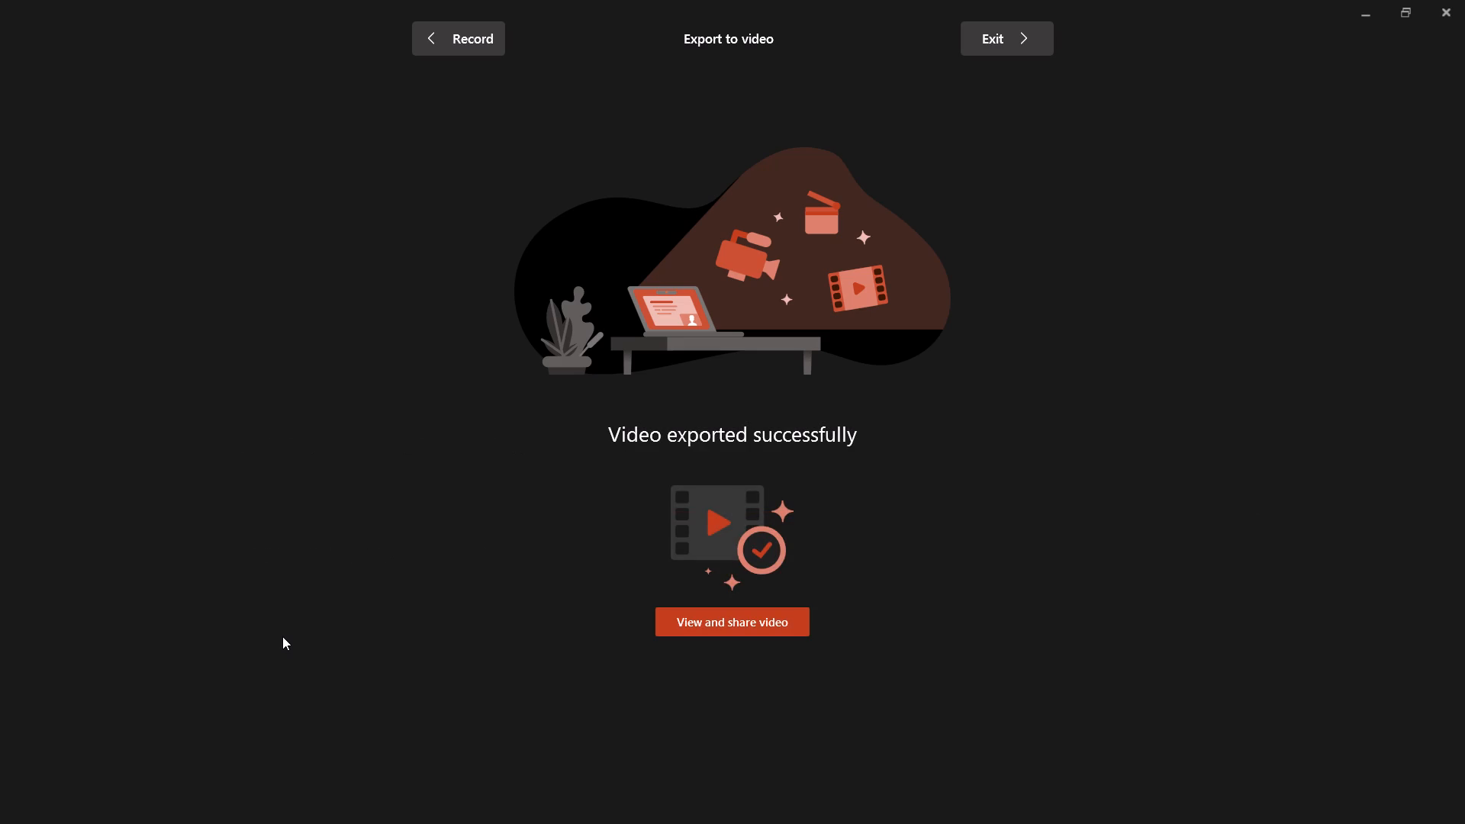
left_click(1012, 37)
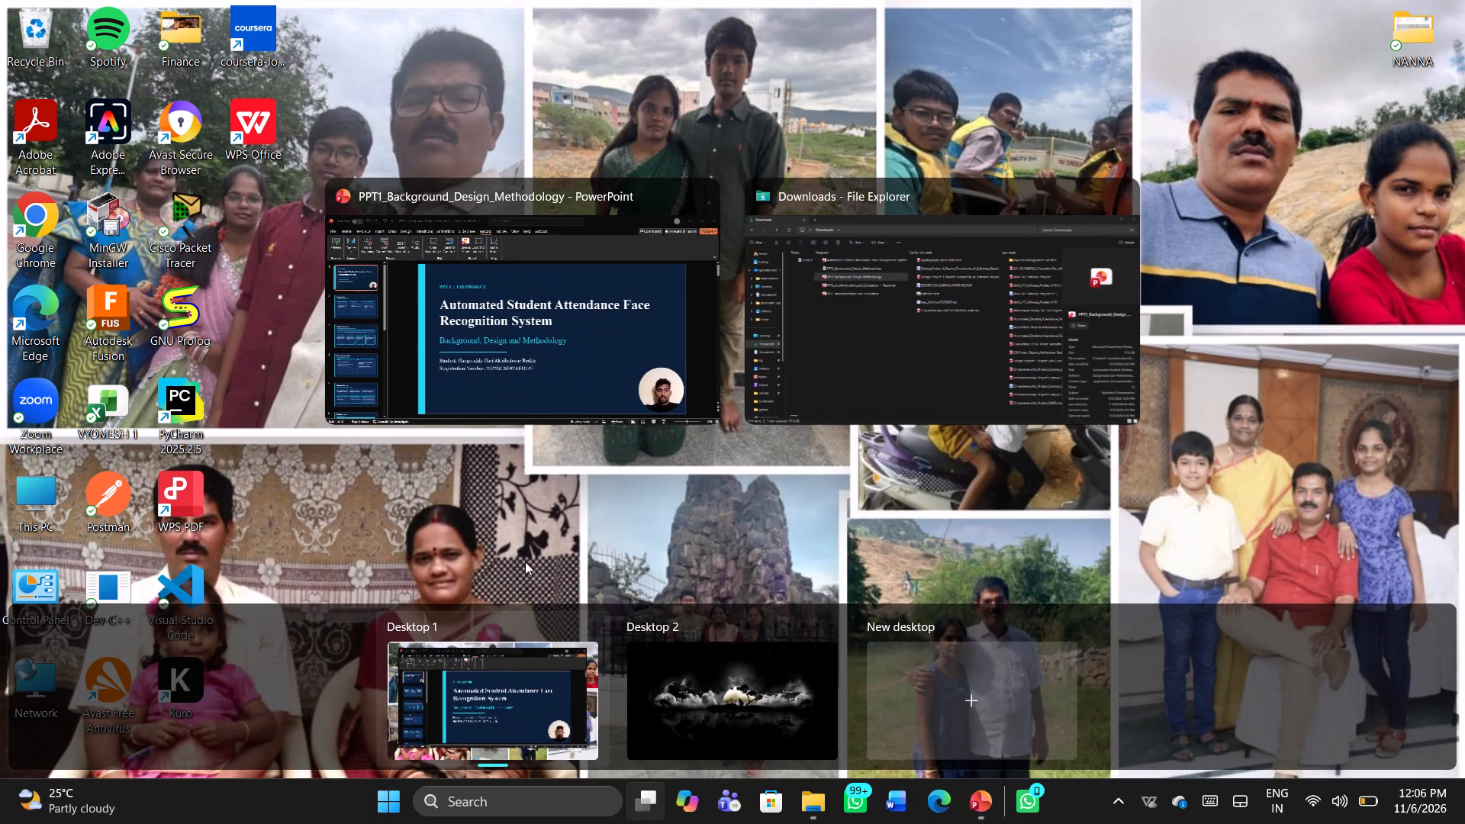
Switch to File Explorer and select the exported "vedio 1" file in Downloads to view its details.
left_click_drag(812, 823, 765, 696)
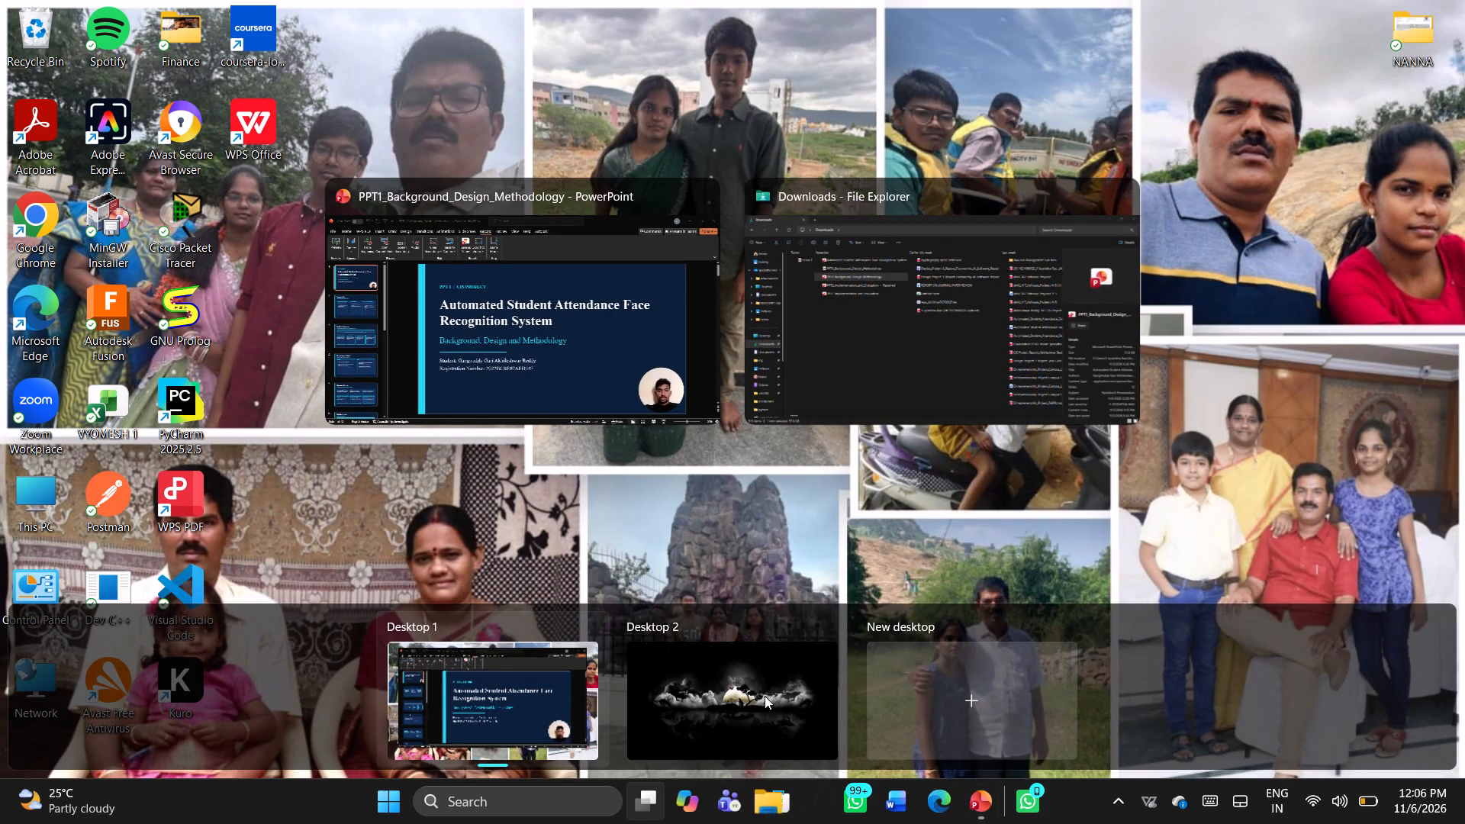
left_click_drag(765, 696, 835, 804)
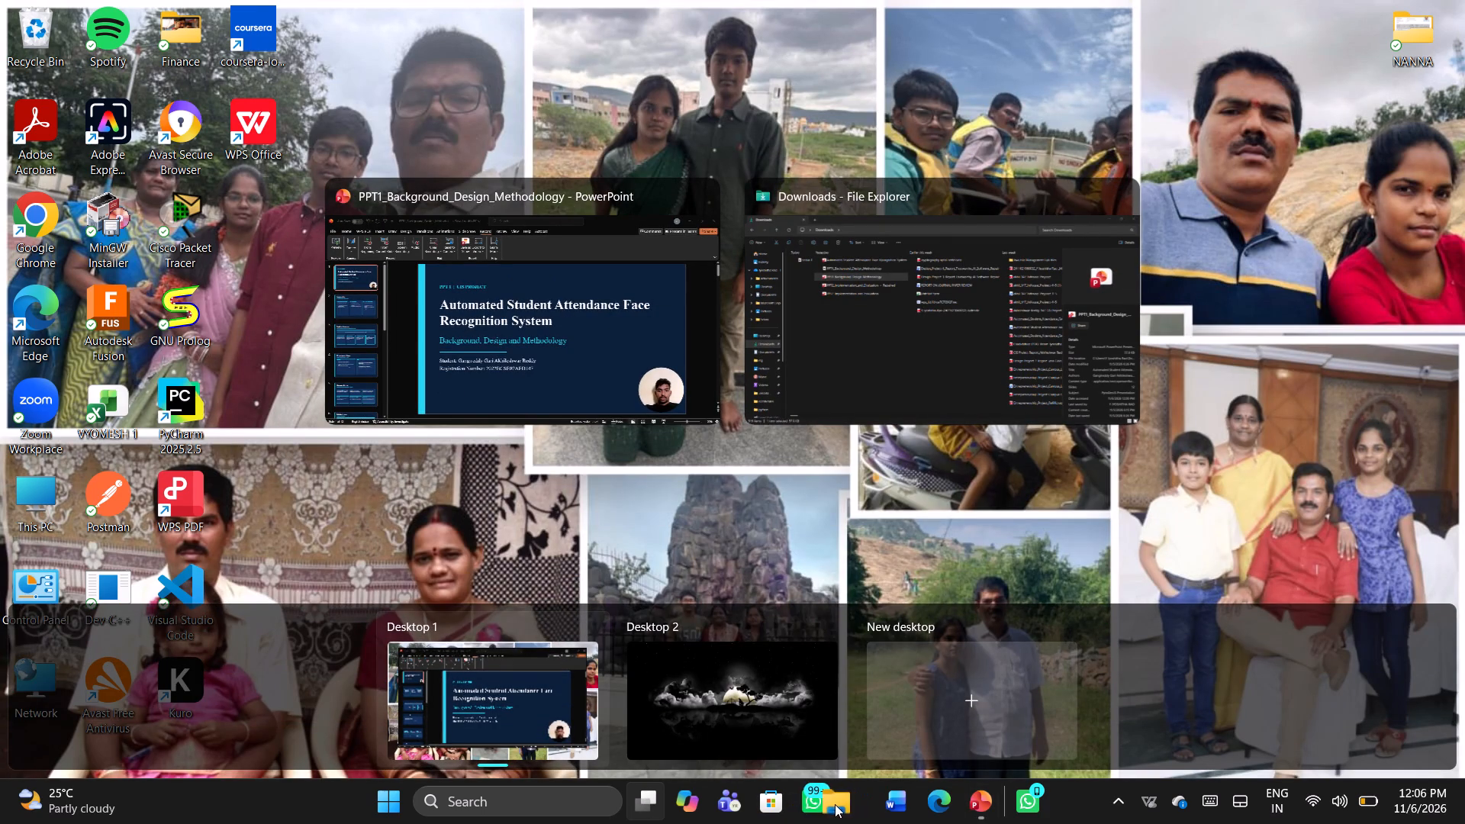
left_click_drag(835, 804, 848, 803)
left_click(848, 803)
left_click_drag(822, 803, 797, 809)
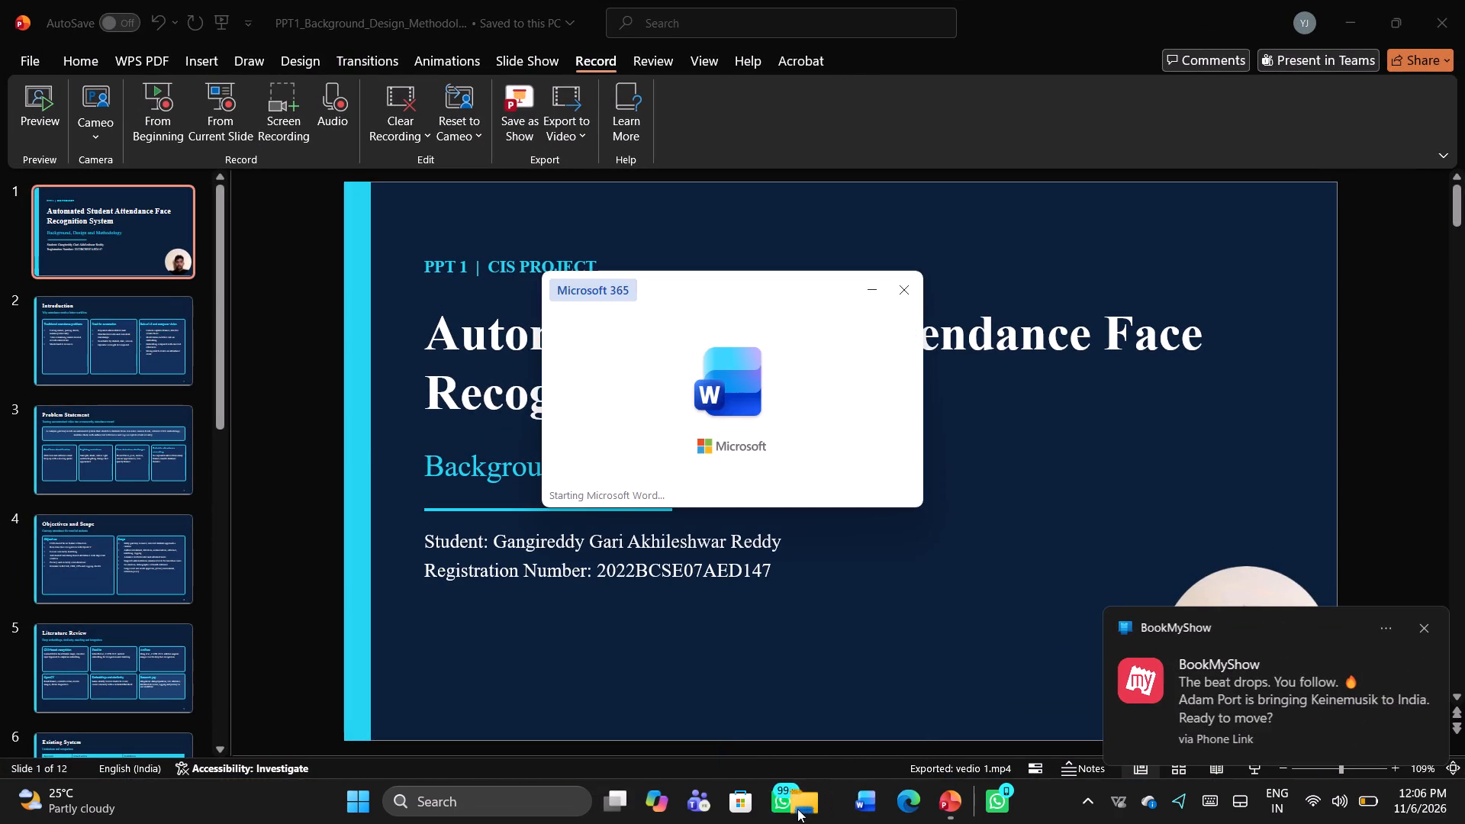
left_click_drag(797, 809, 784, 813)
left_click(784, 813)
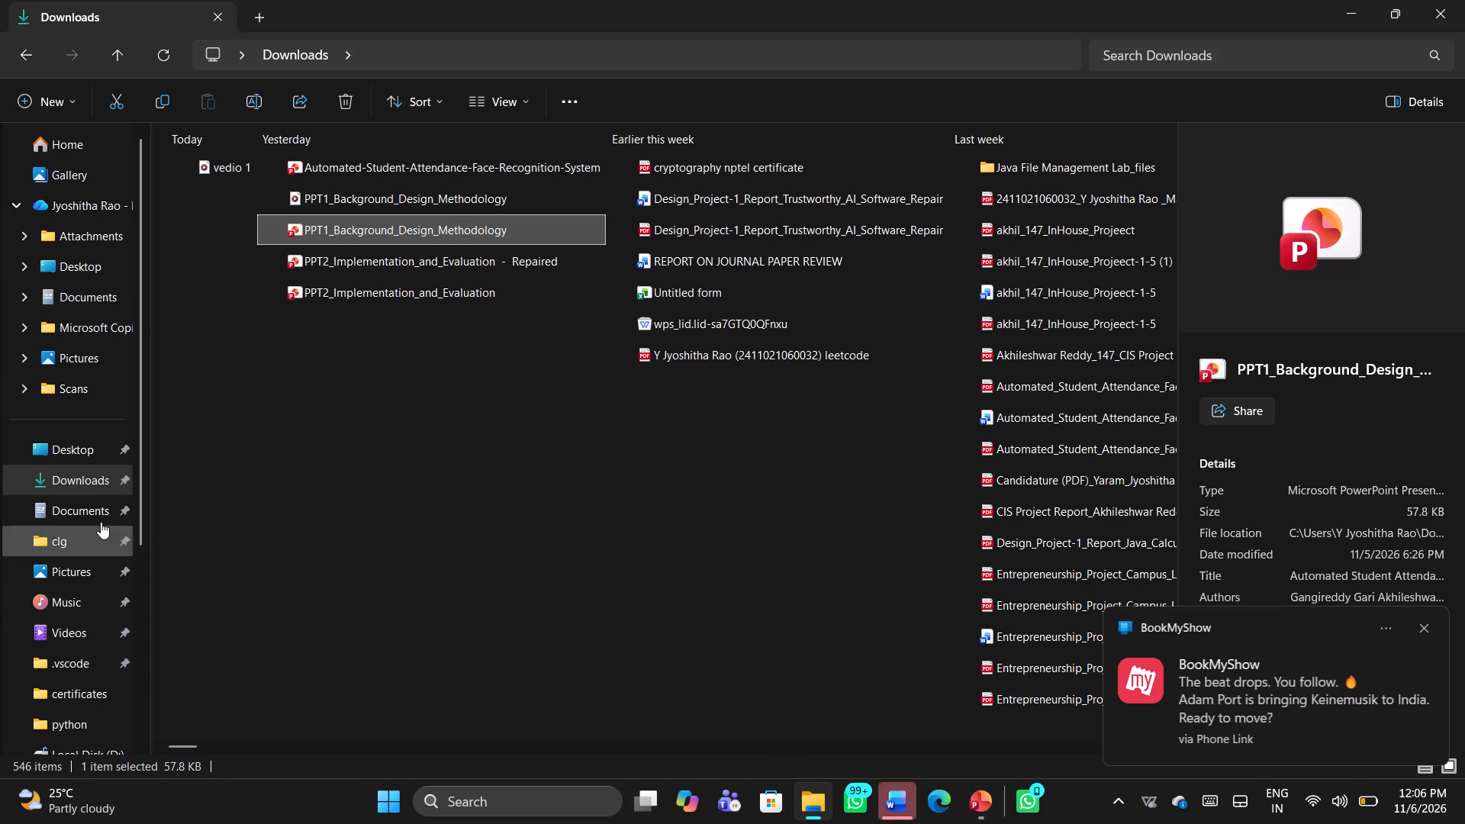
left_click(116, 475)
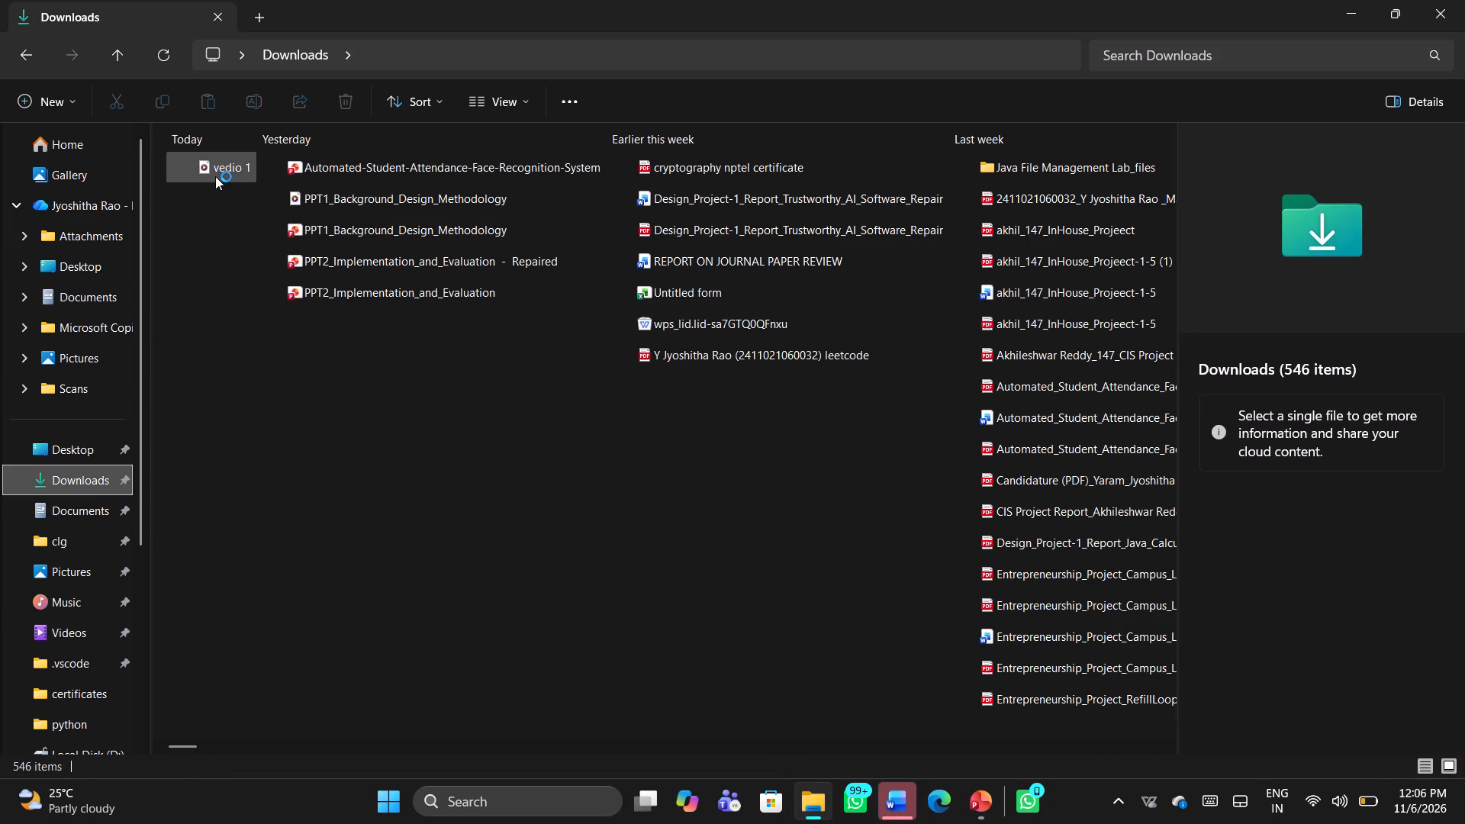
left_click(215, 176)
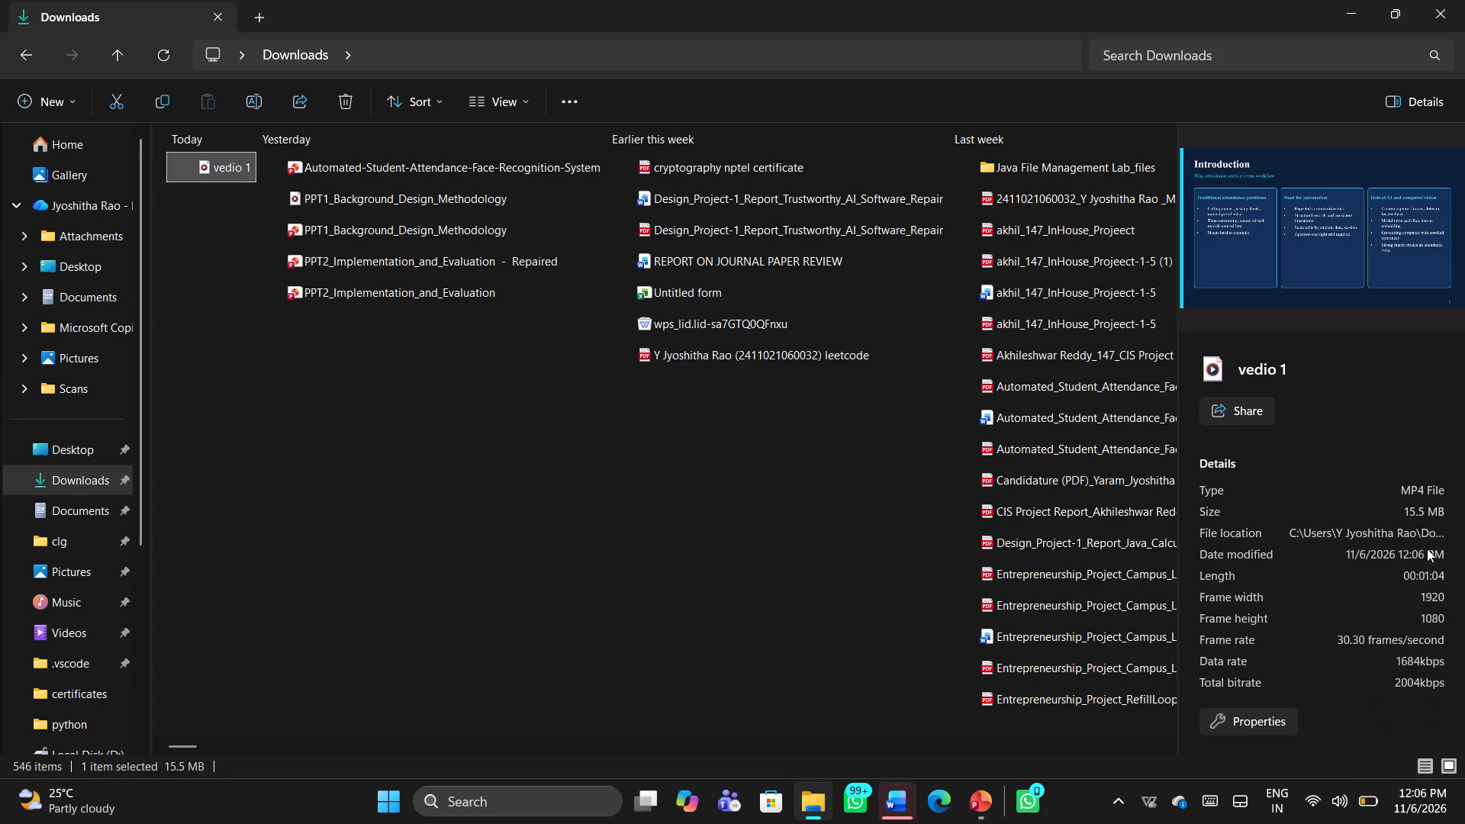
Open the sharing options for the exported "vedio 1" MP4 file in Downloads.
left_click(1454, 476)
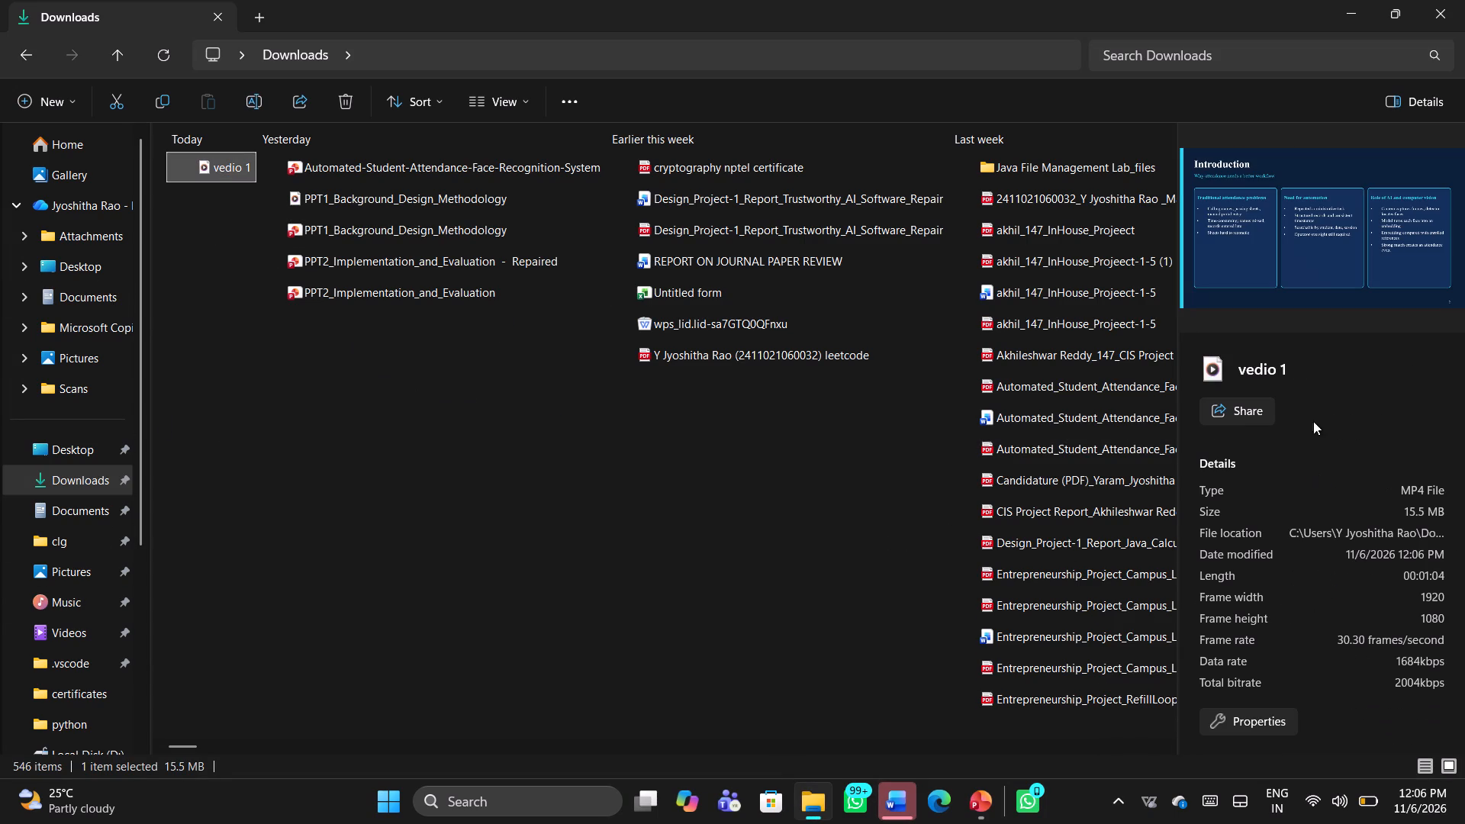
left_click(1222, 422)
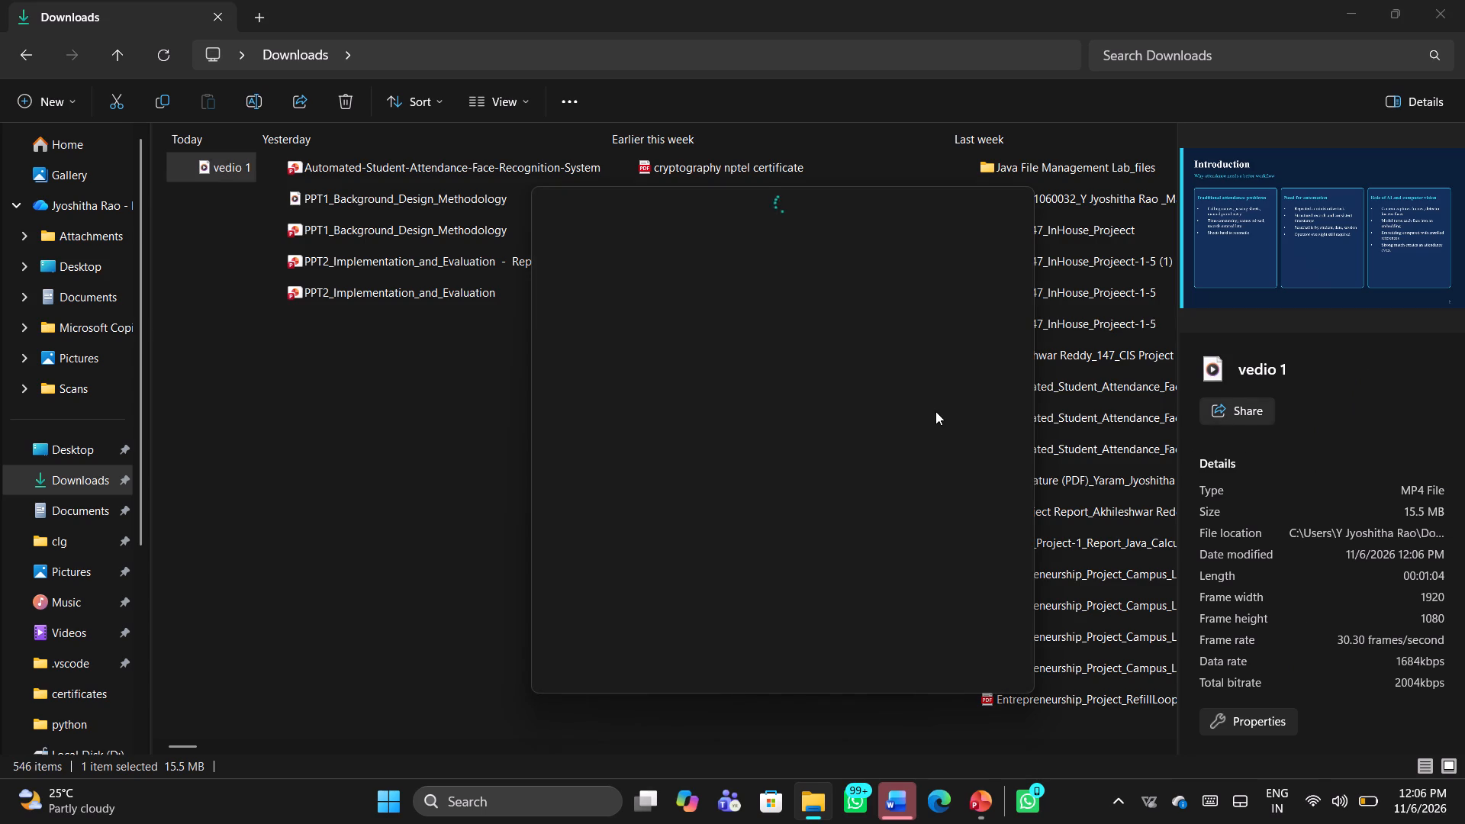
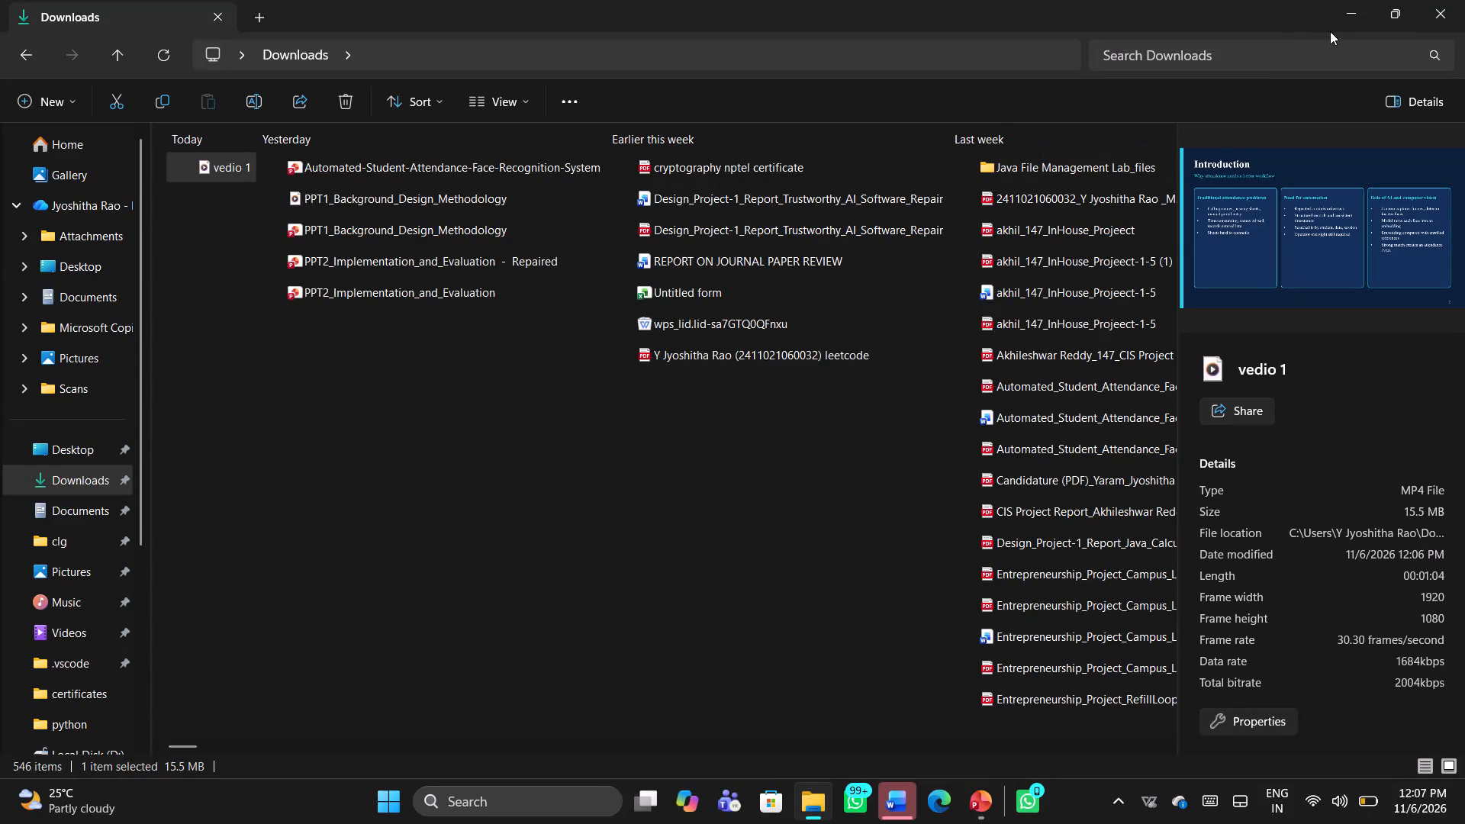
Minimize the Downloads File Explorer window to return to the PowerPoint presentation.
left_click_drag(1361, 15, 815, 277)
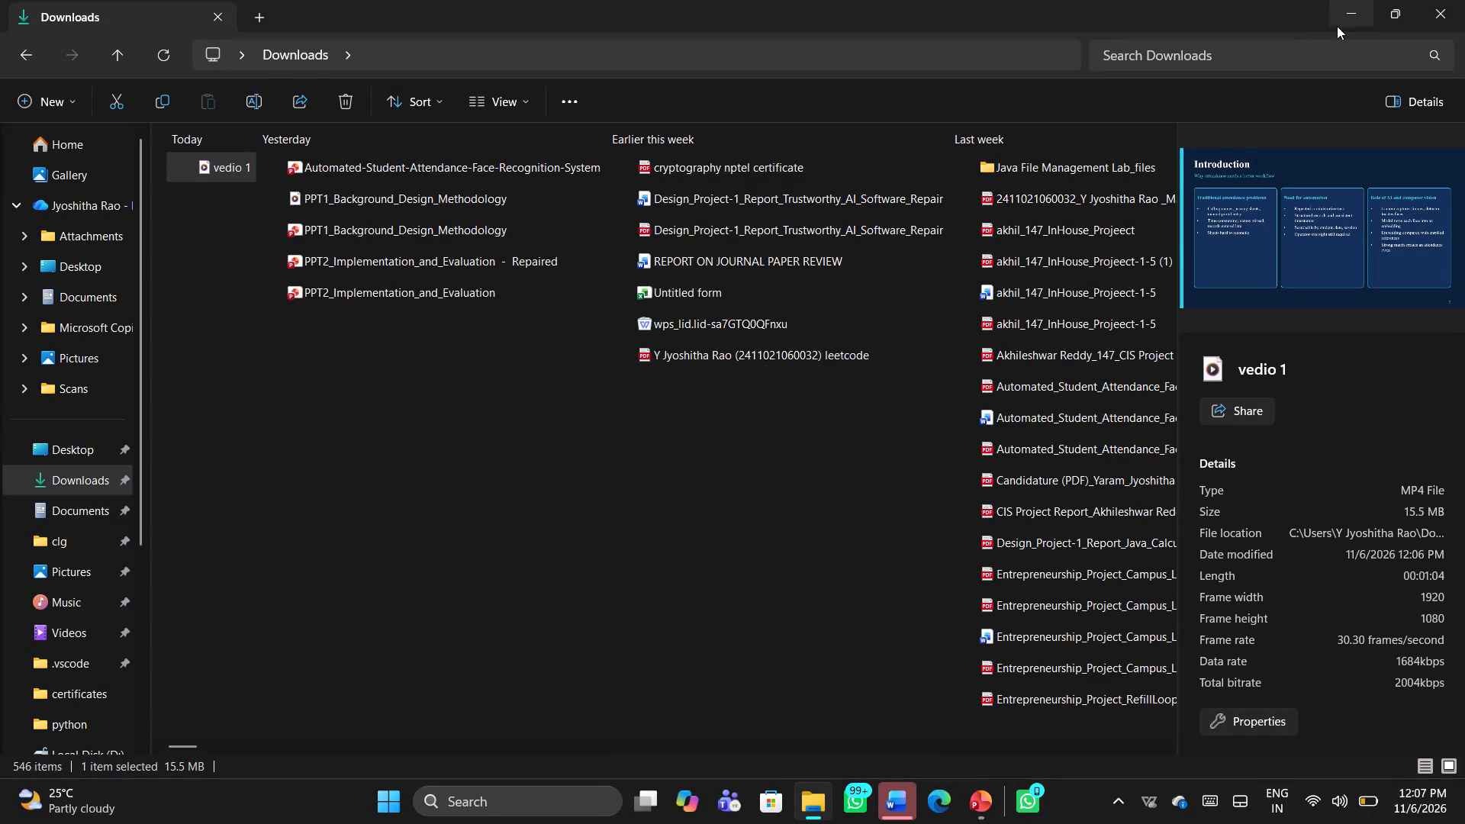
left_click(1346, 16)
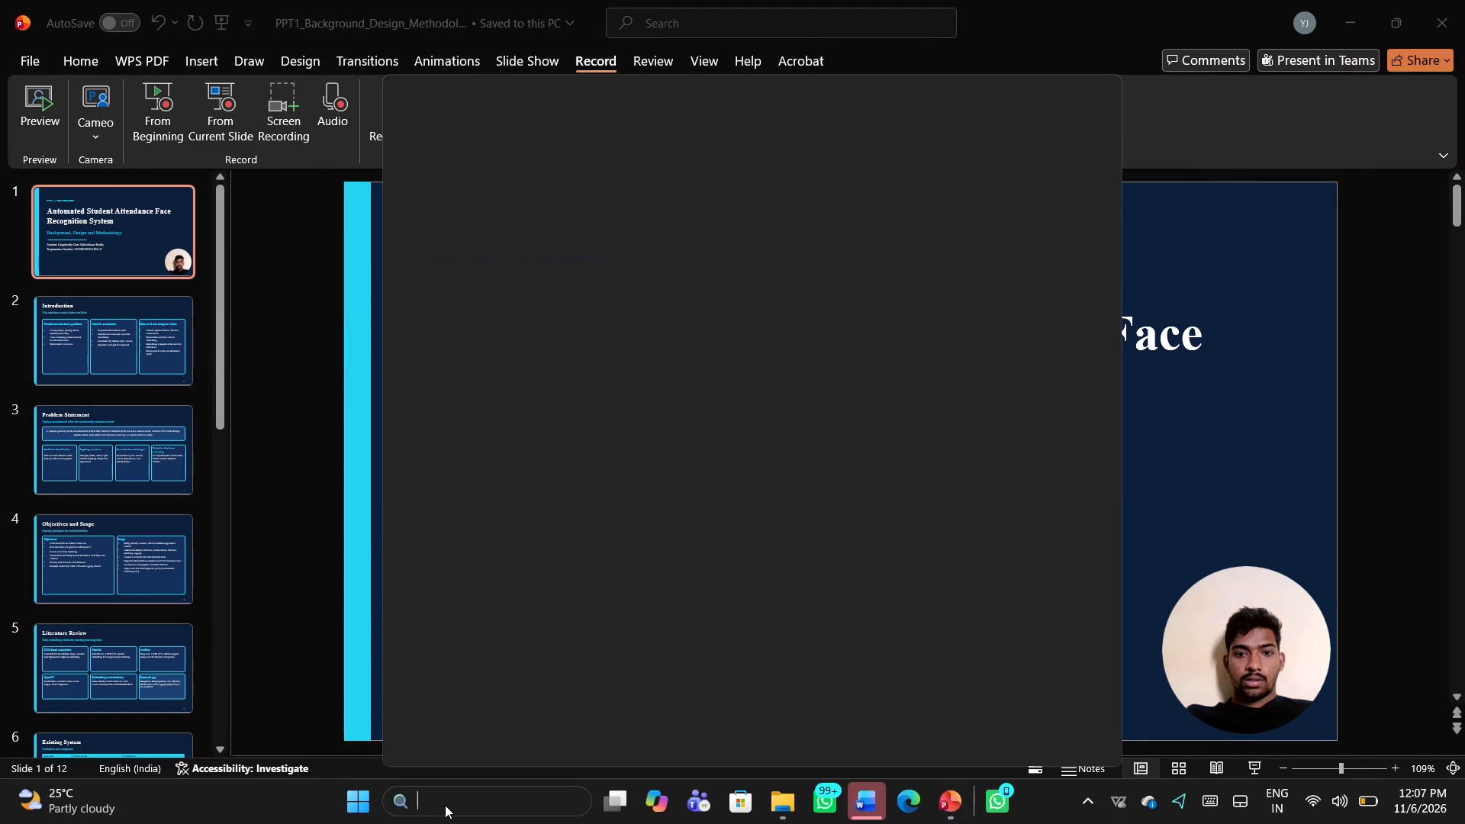
key("k")
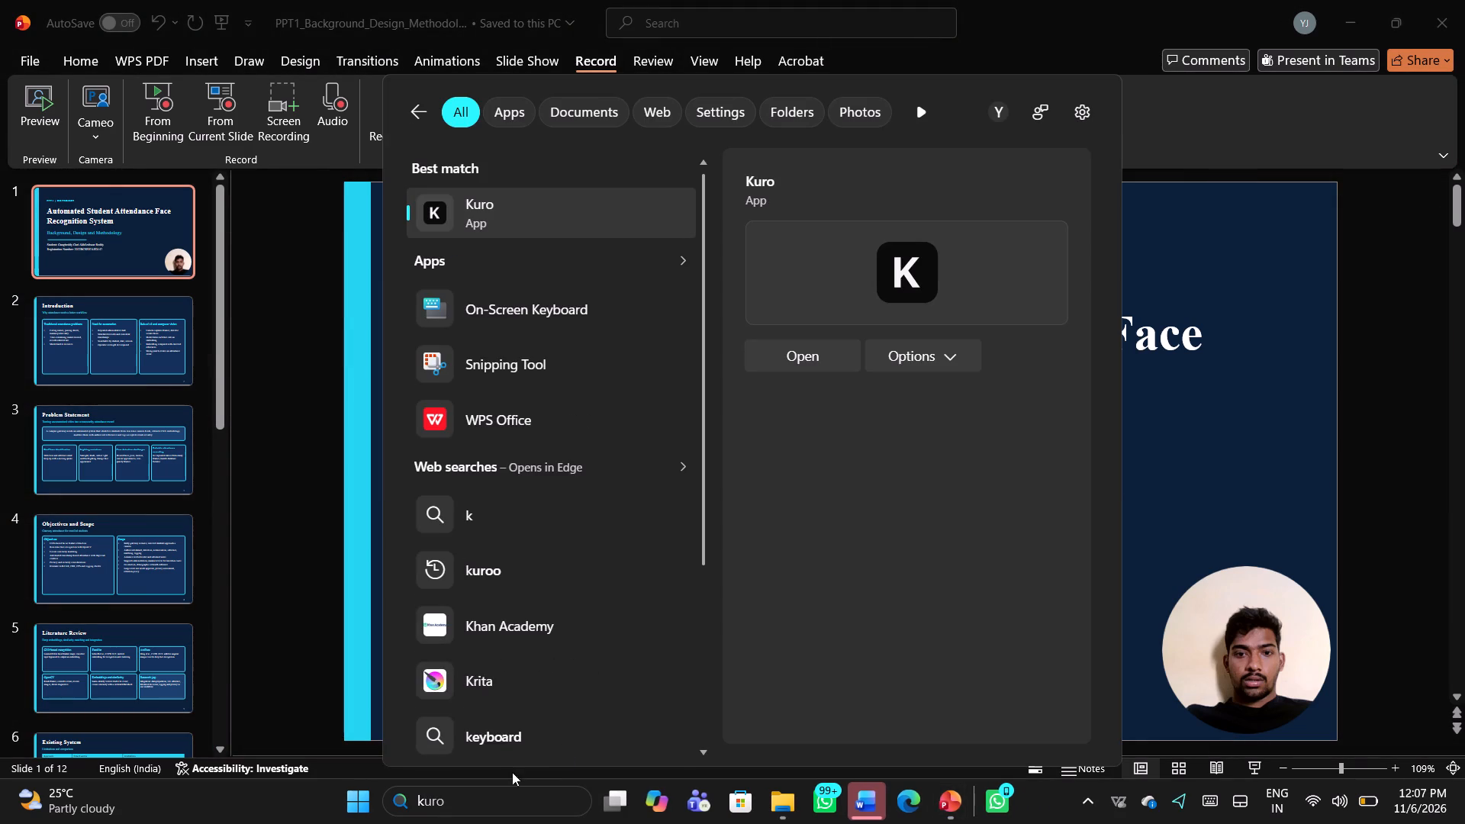
left_click(820, 352)
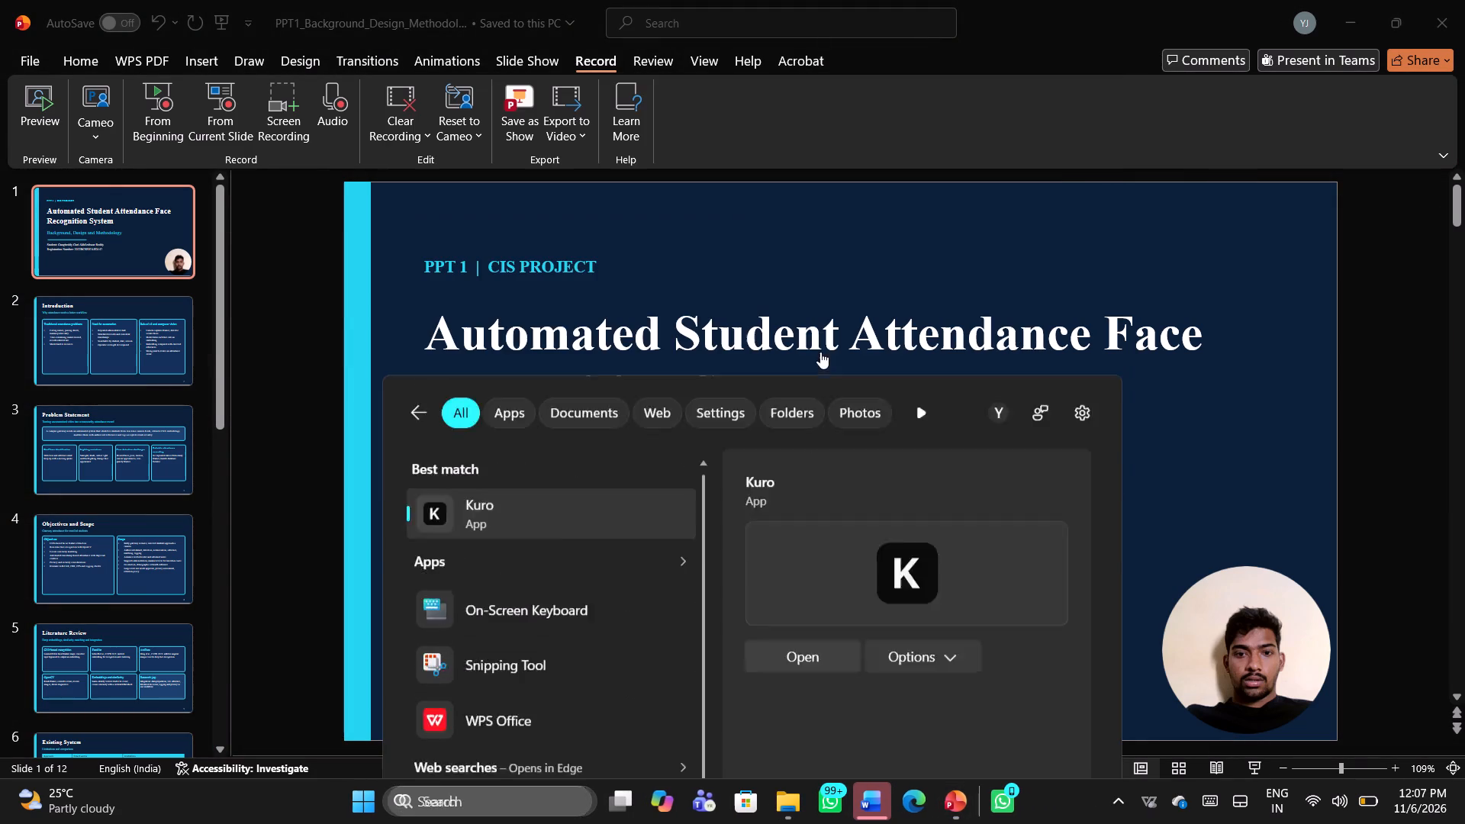
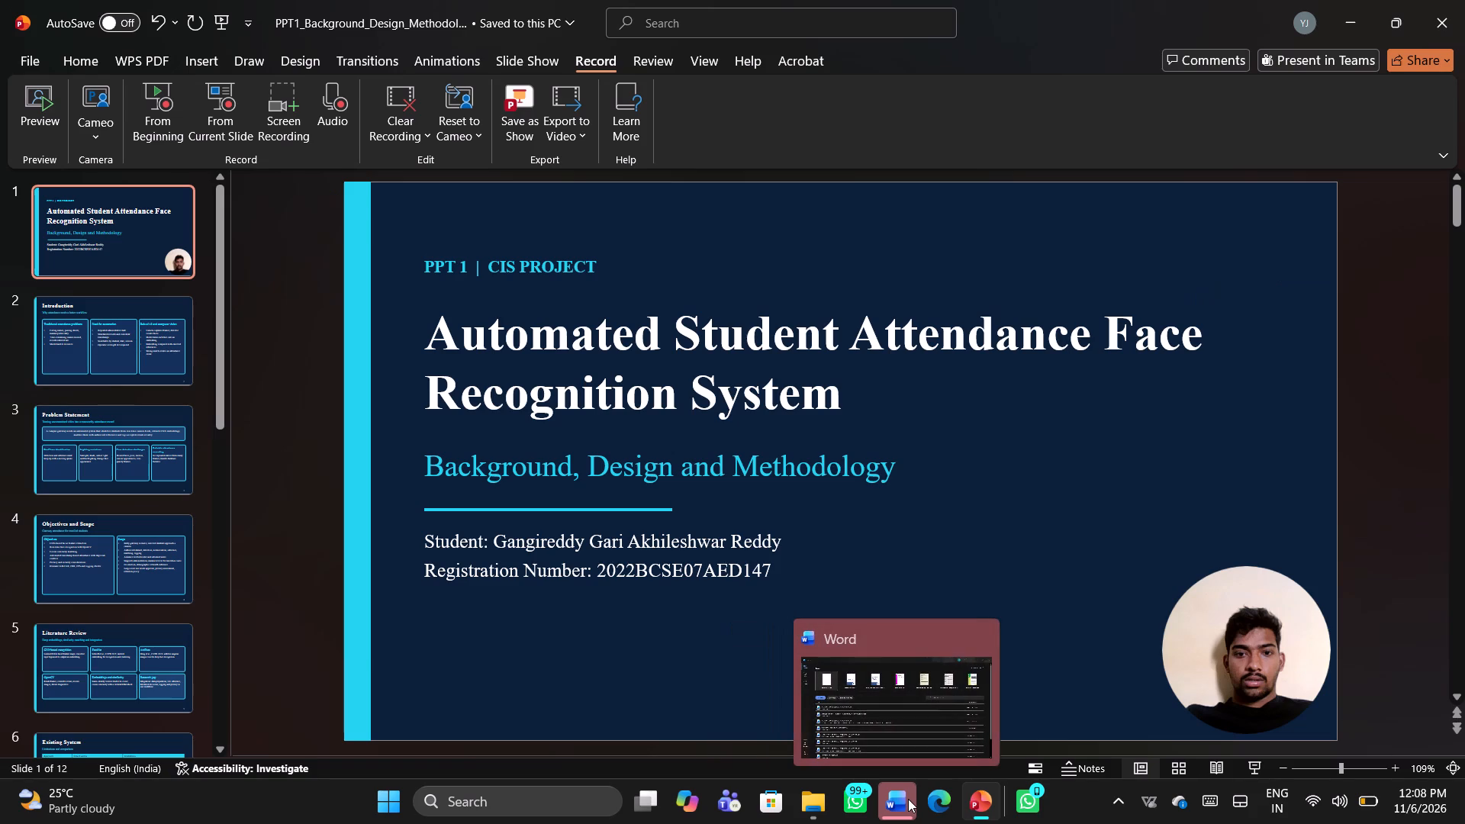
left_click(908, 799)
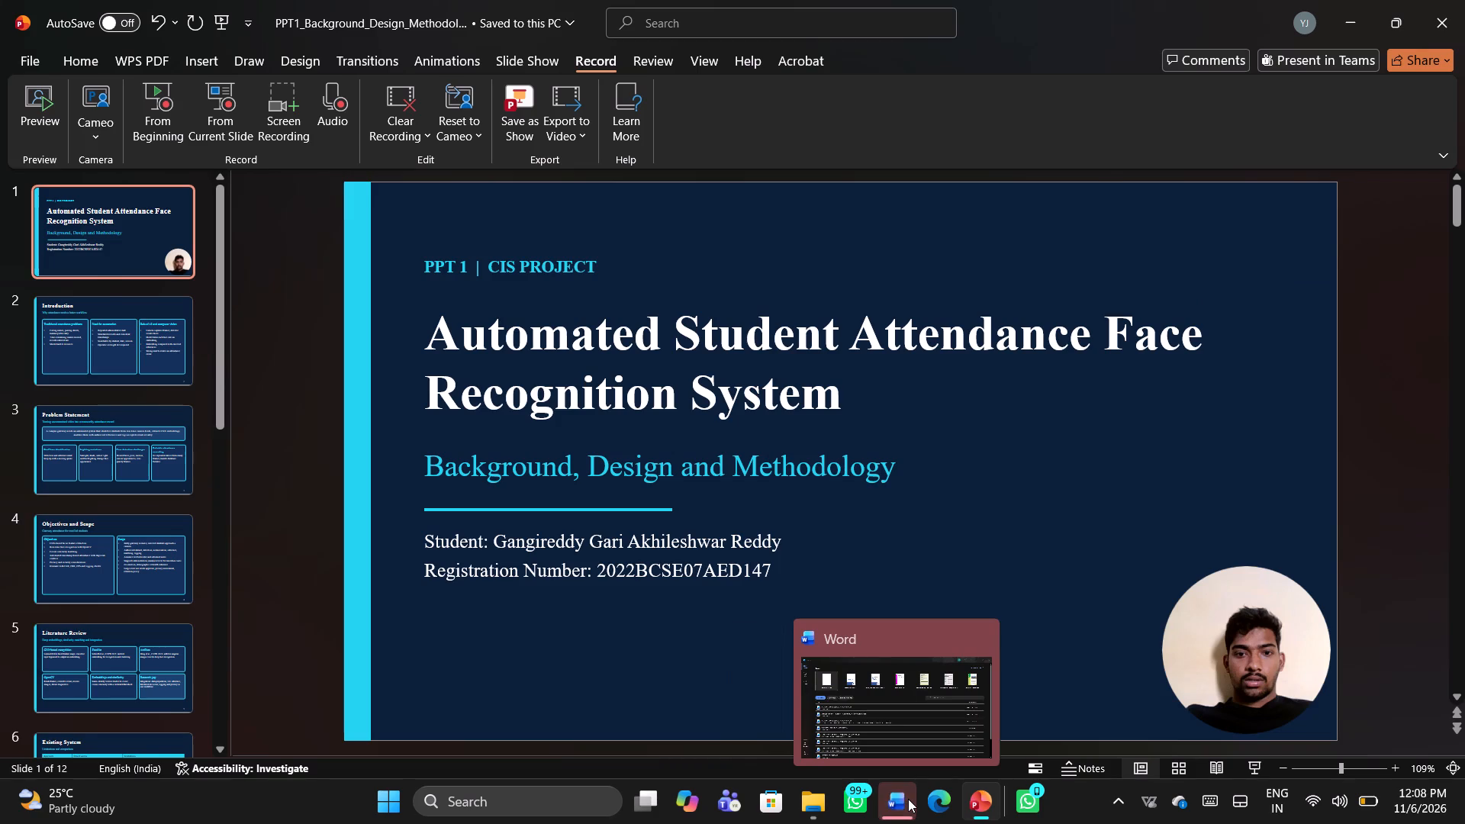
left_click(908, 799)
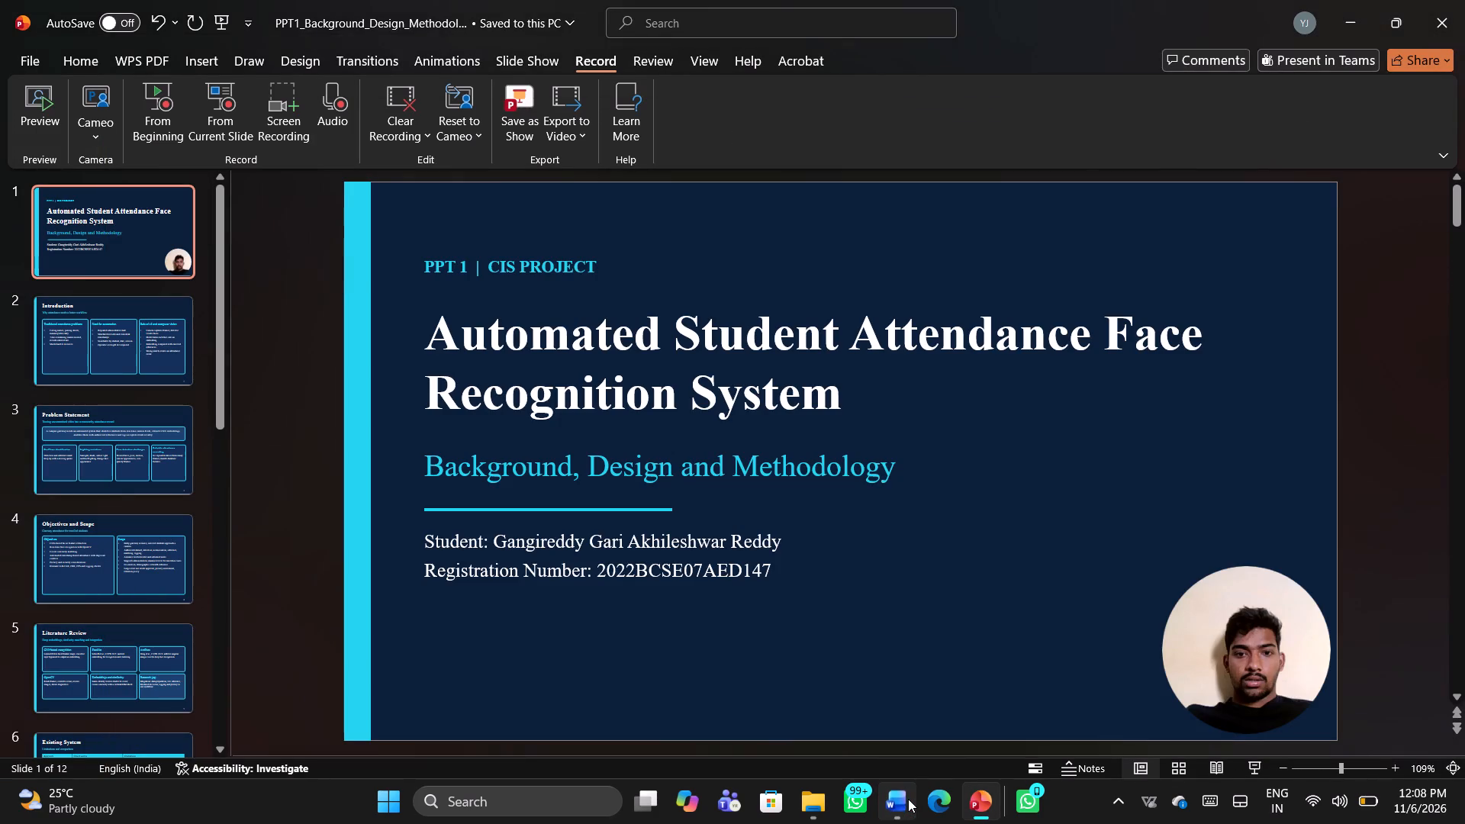
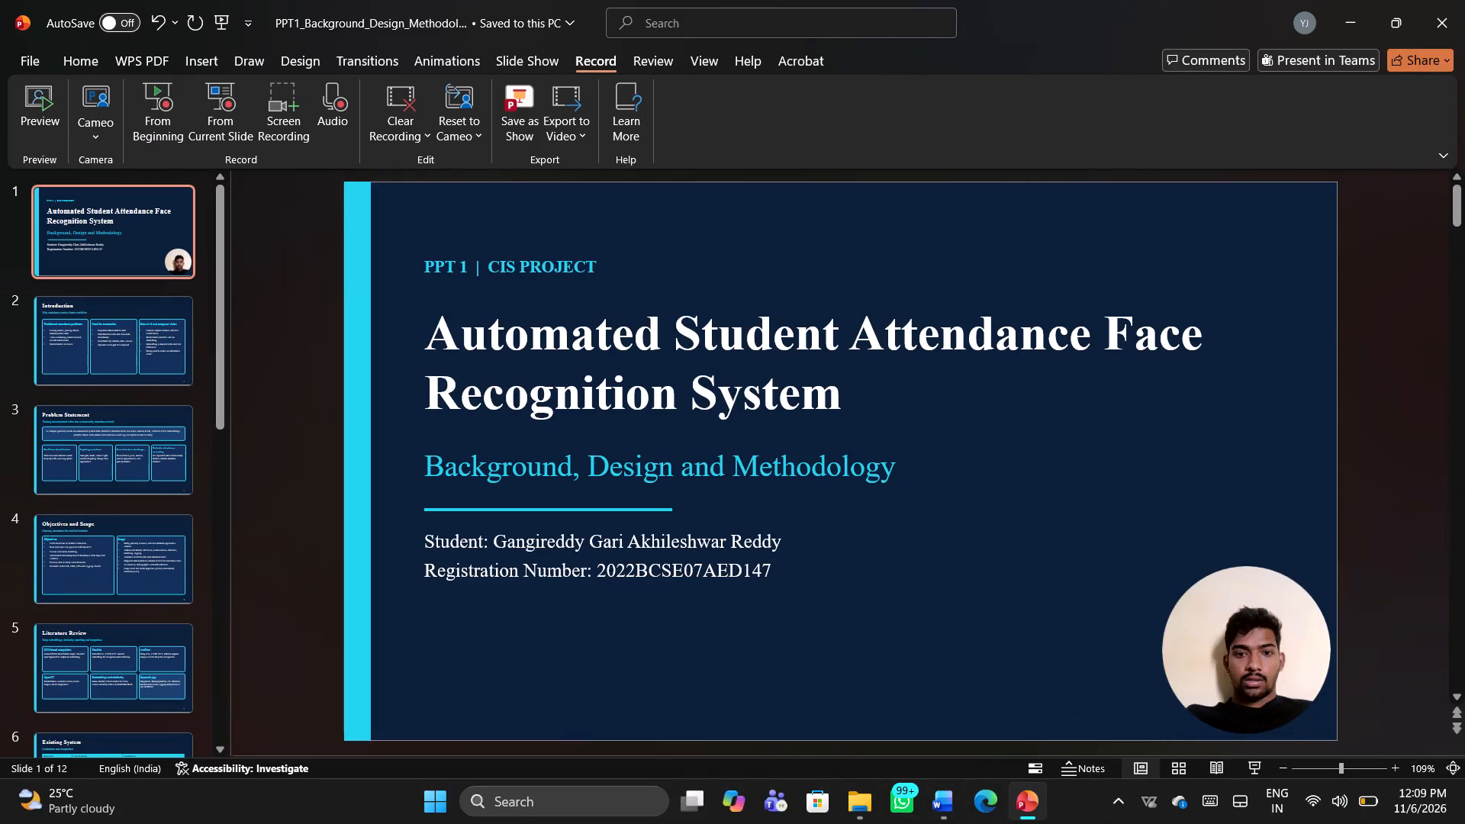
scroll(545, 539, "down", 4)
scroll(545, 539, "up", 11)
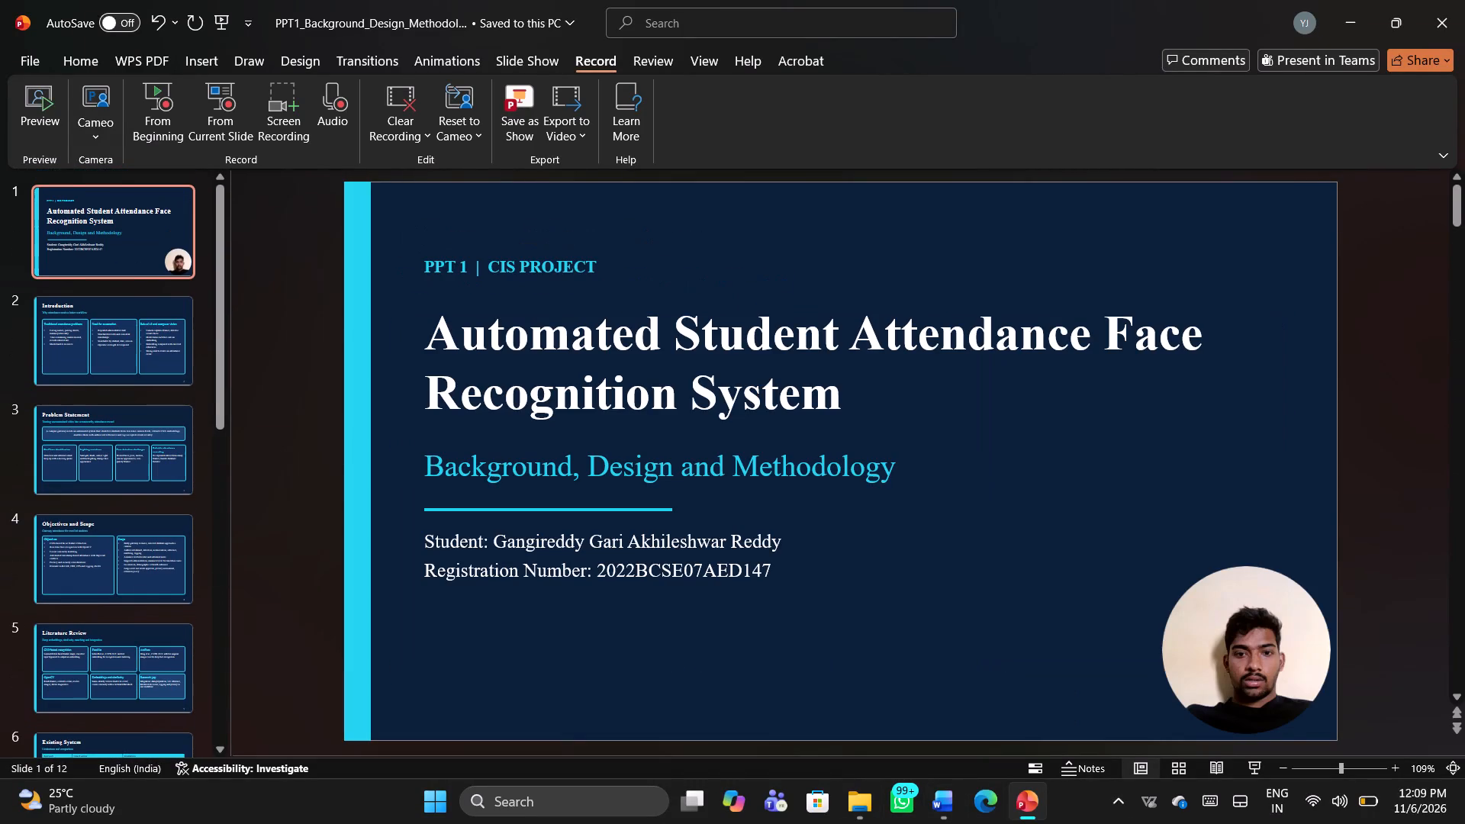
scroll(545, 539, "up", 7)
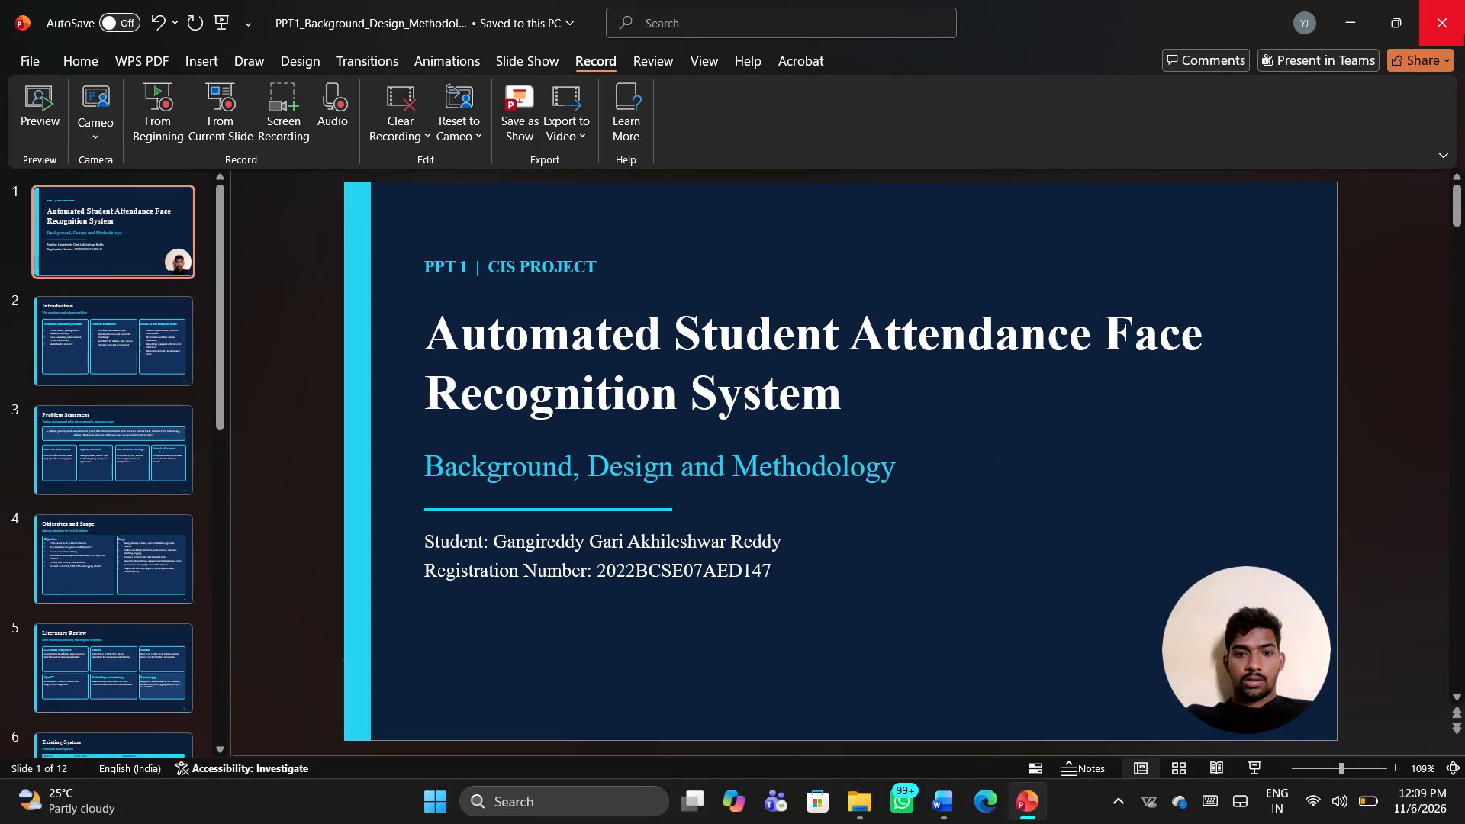
Close the PPT1_Background_Design_Methodology presentation without saving the changes.
left_click(1433, 27)
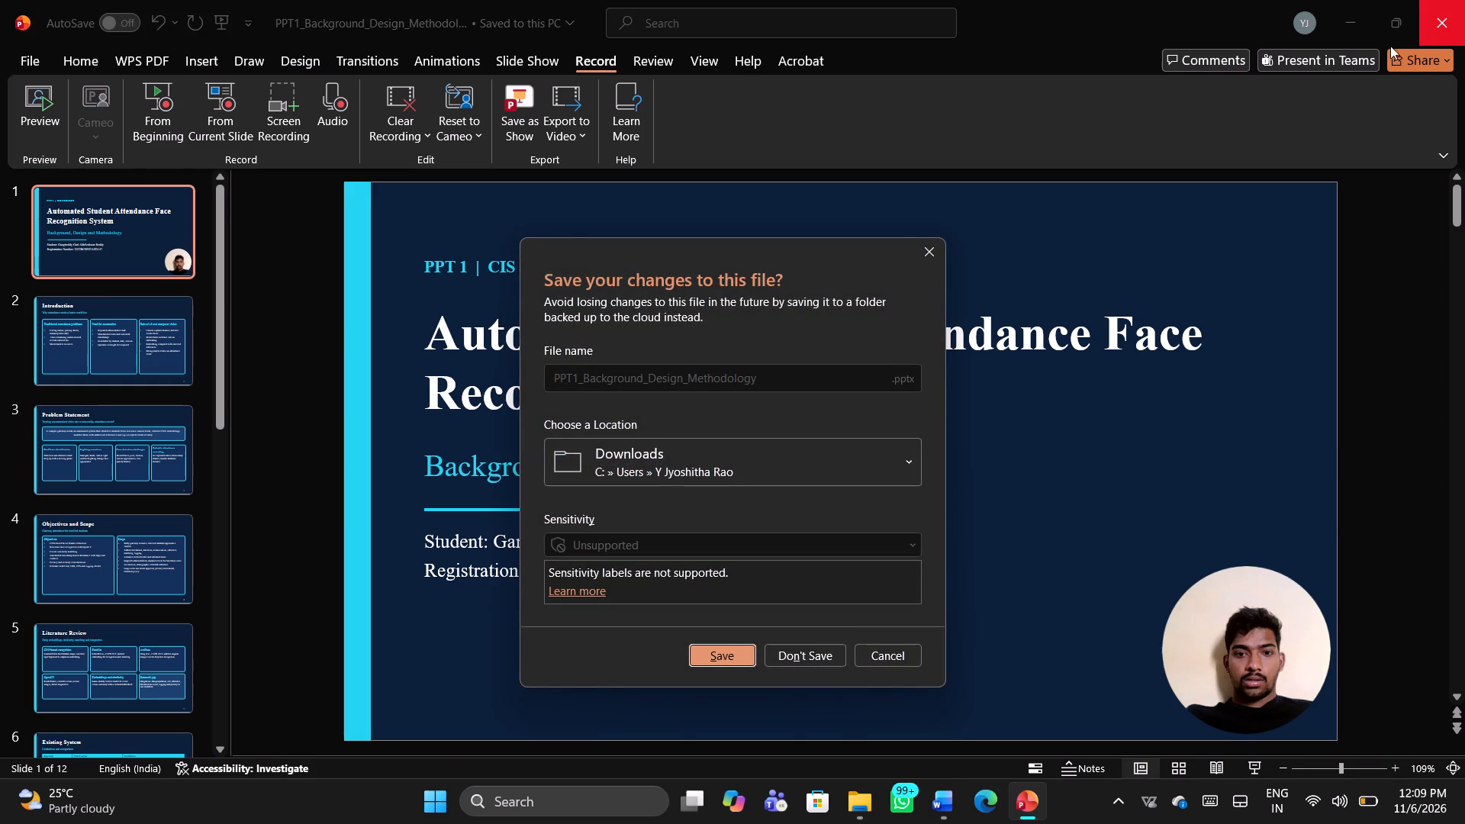
left_click(801, 650)
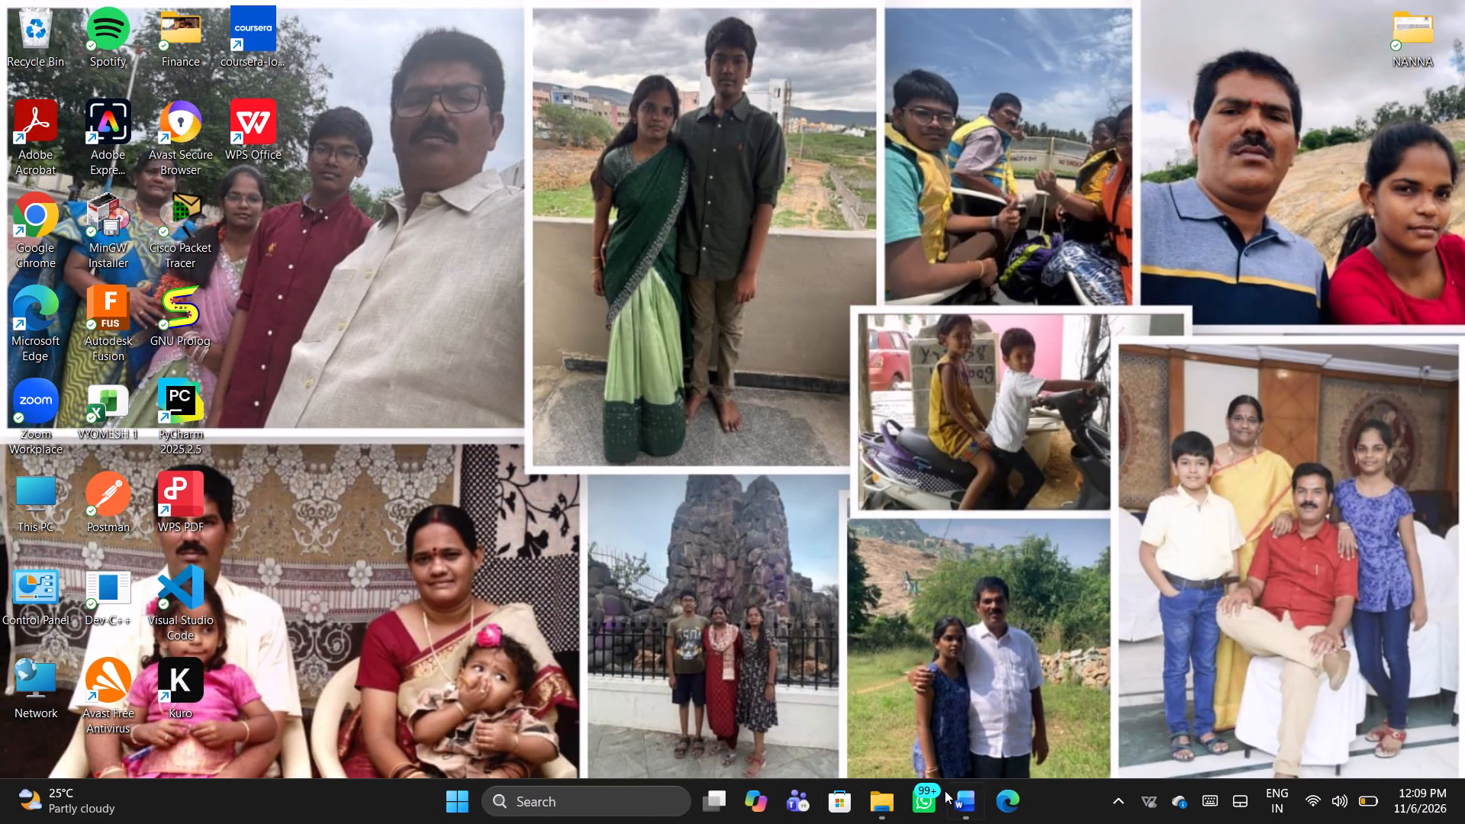
Switch to File Explorer and share the PPT1_Background_Design_Methodology PowerPoint file from Downloads with WhatsApp.
left_click(884, 804)
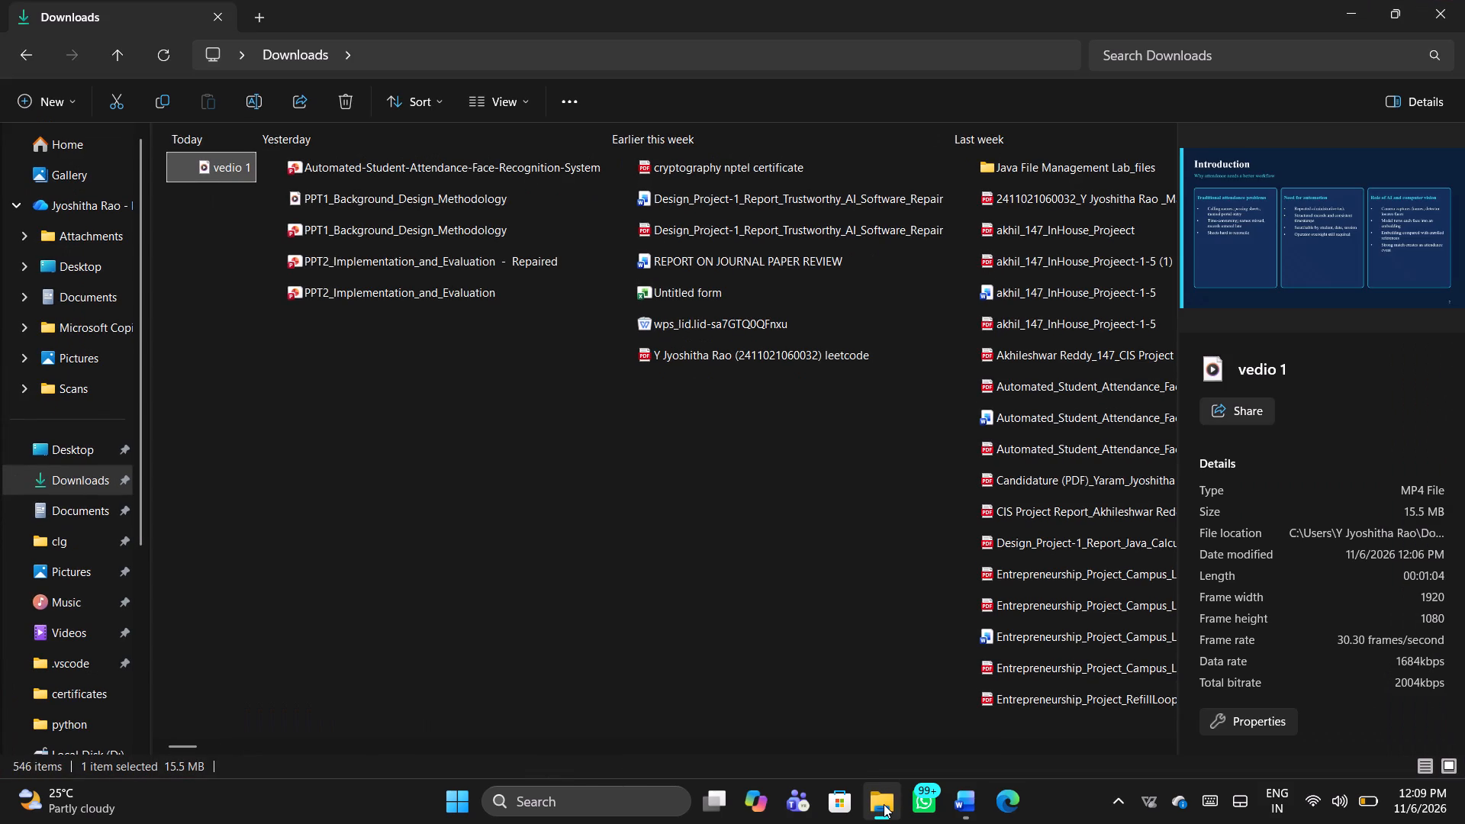
right_click(460, 230)
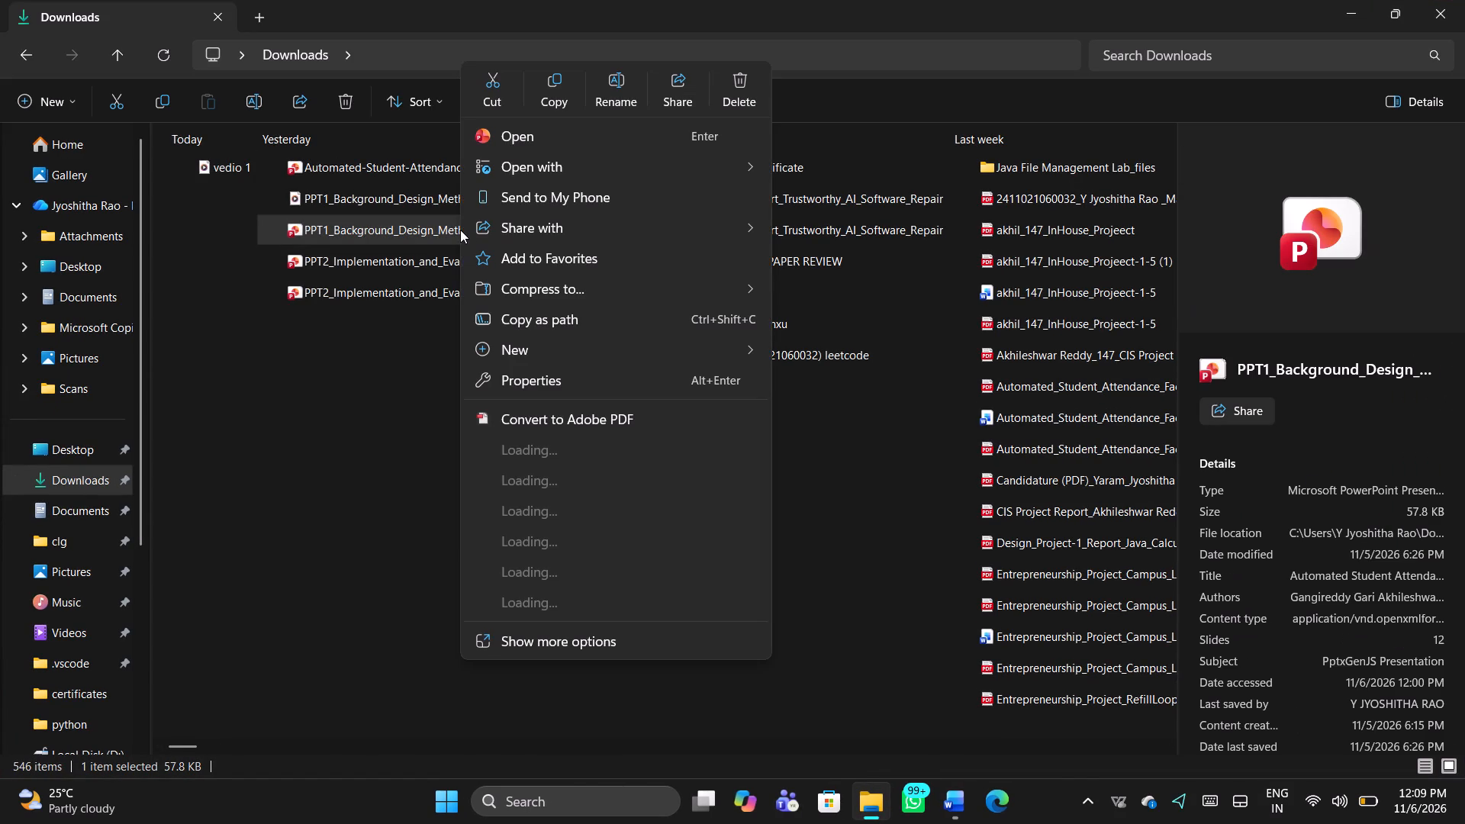
left_click(558, 226)
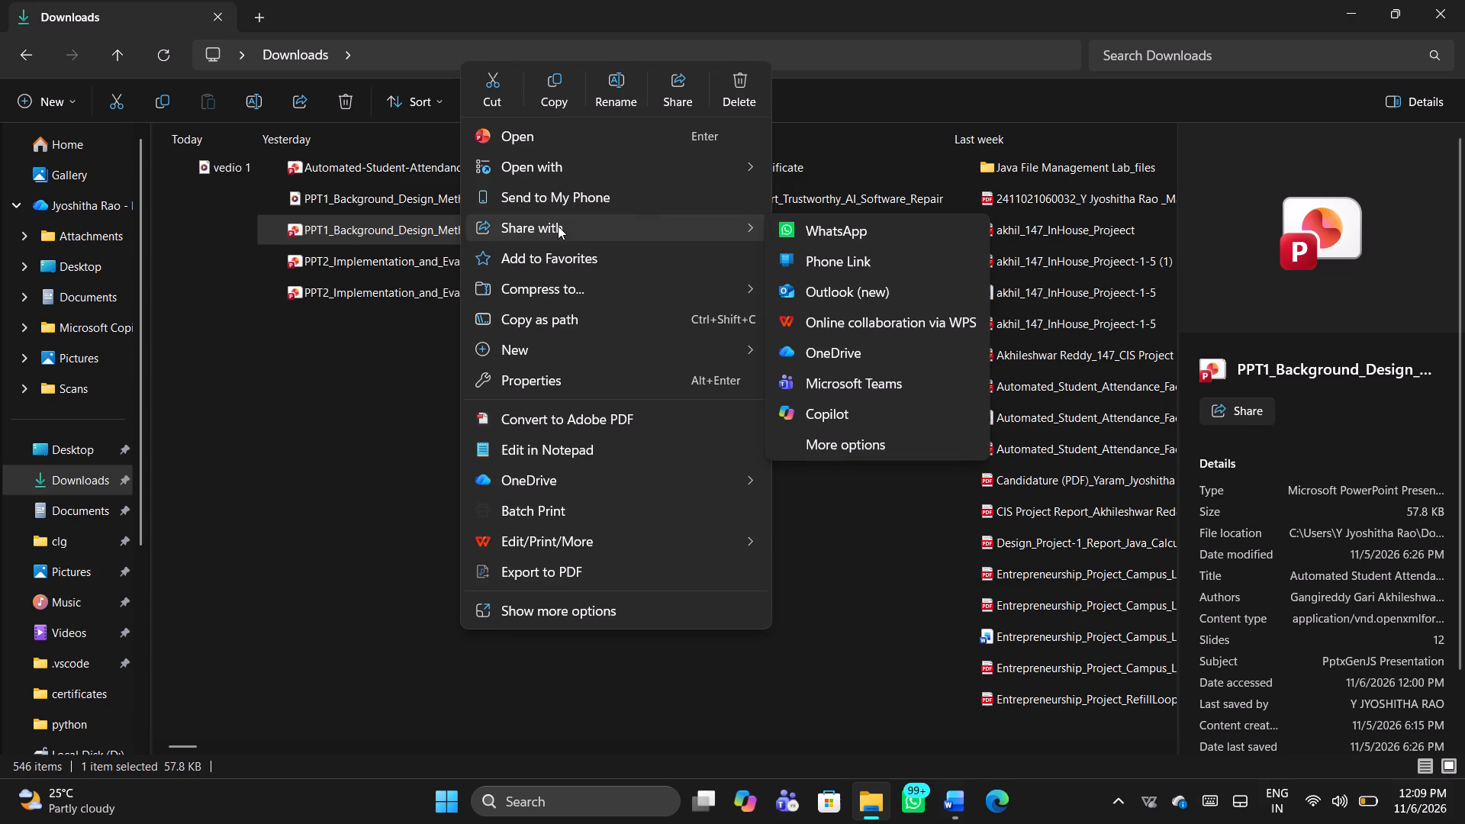
left_click(817, 225)
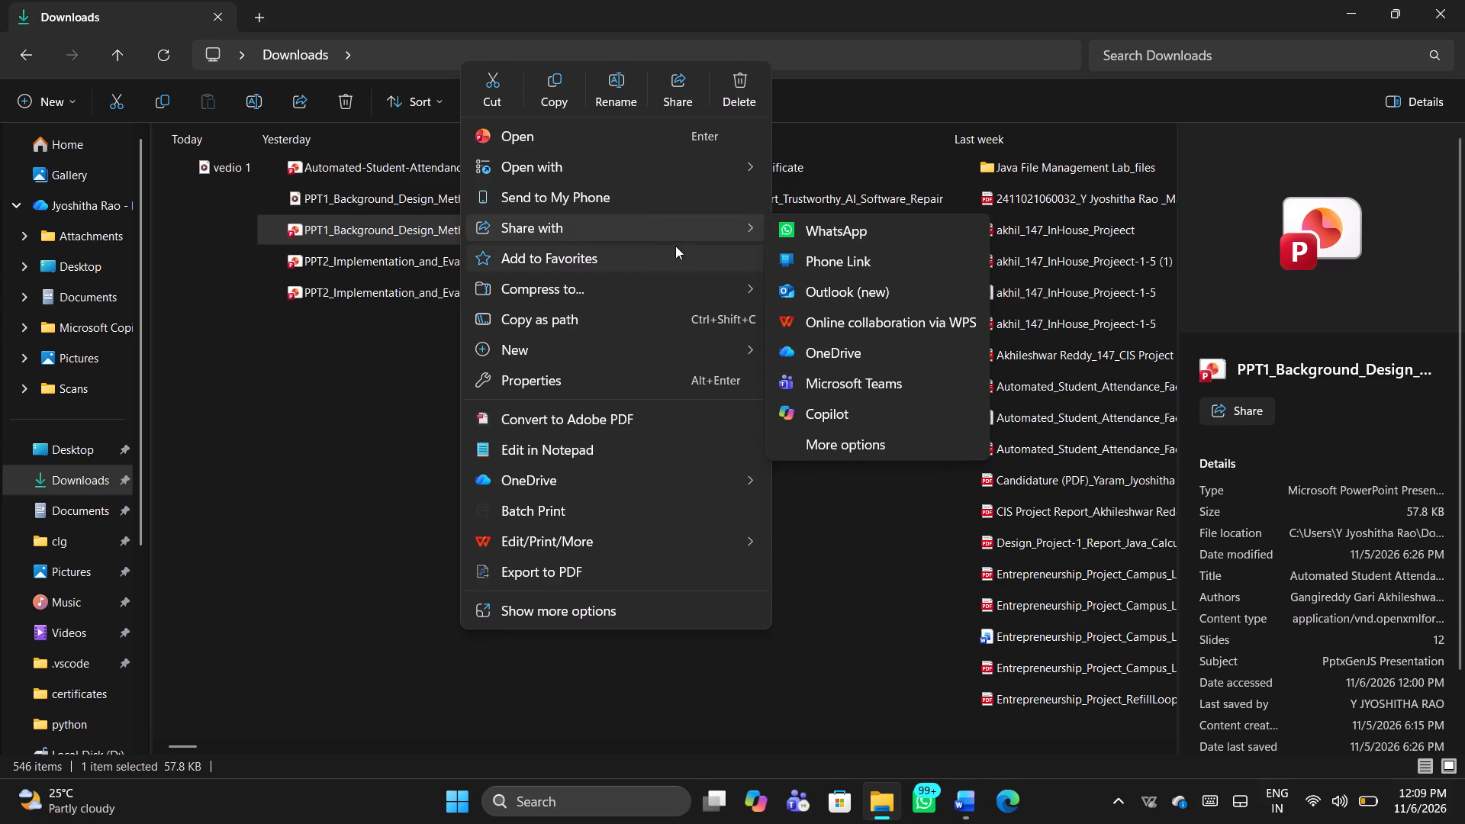
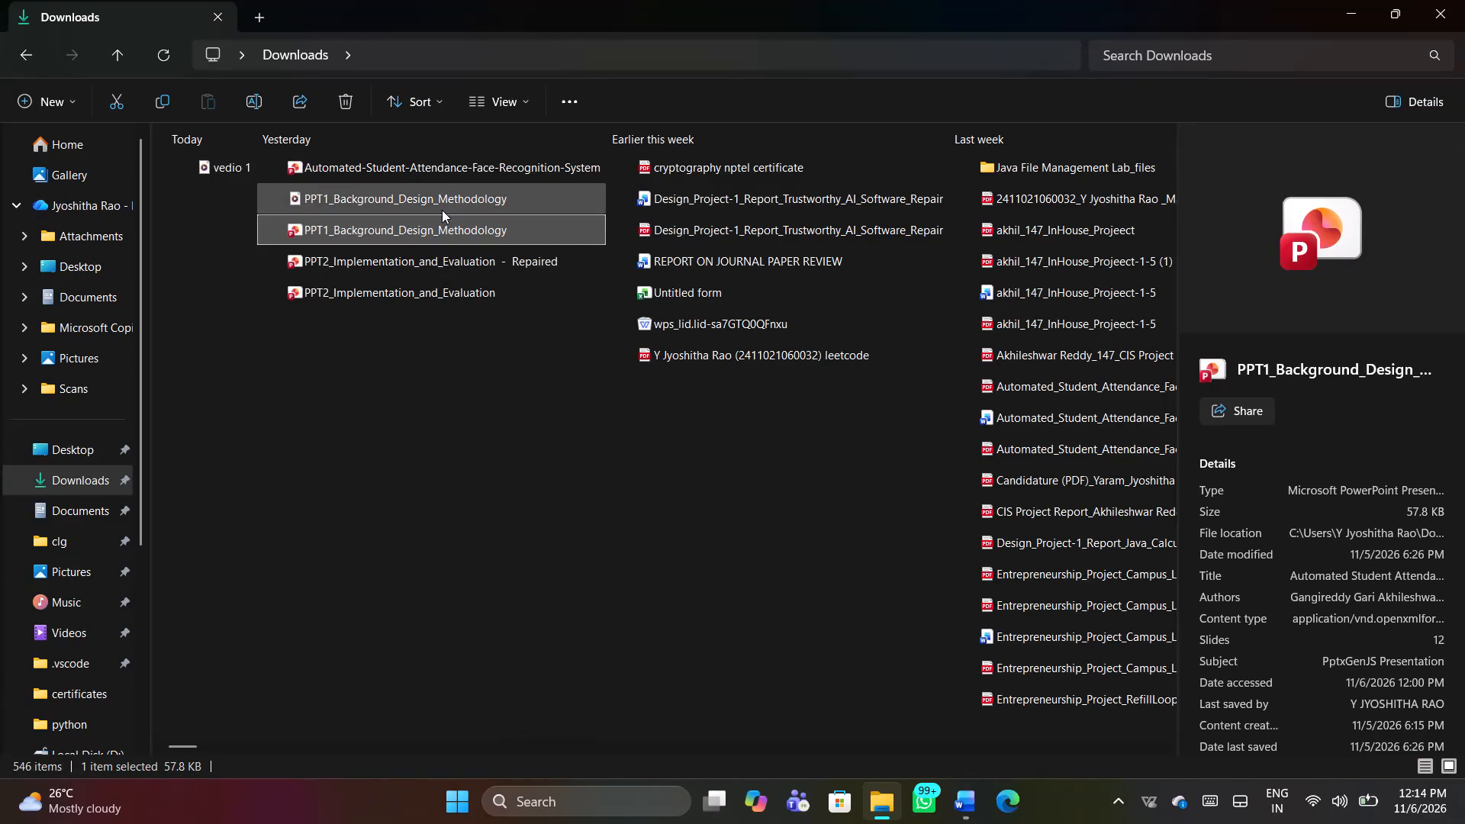
Open the PPT1_Background_Design_Methodology presentation from Downloads in PowerPoint.
double_click(434, 232)
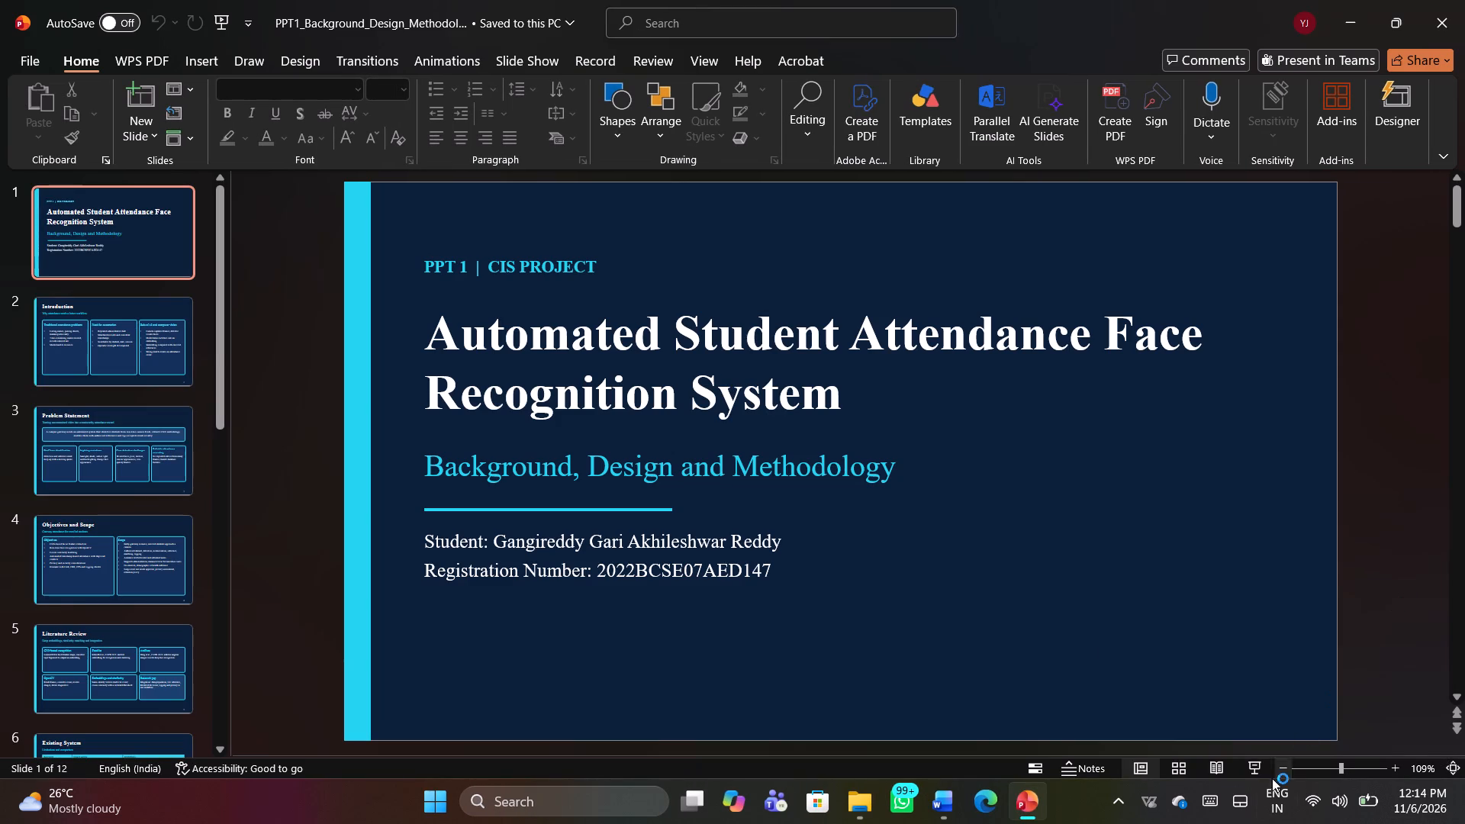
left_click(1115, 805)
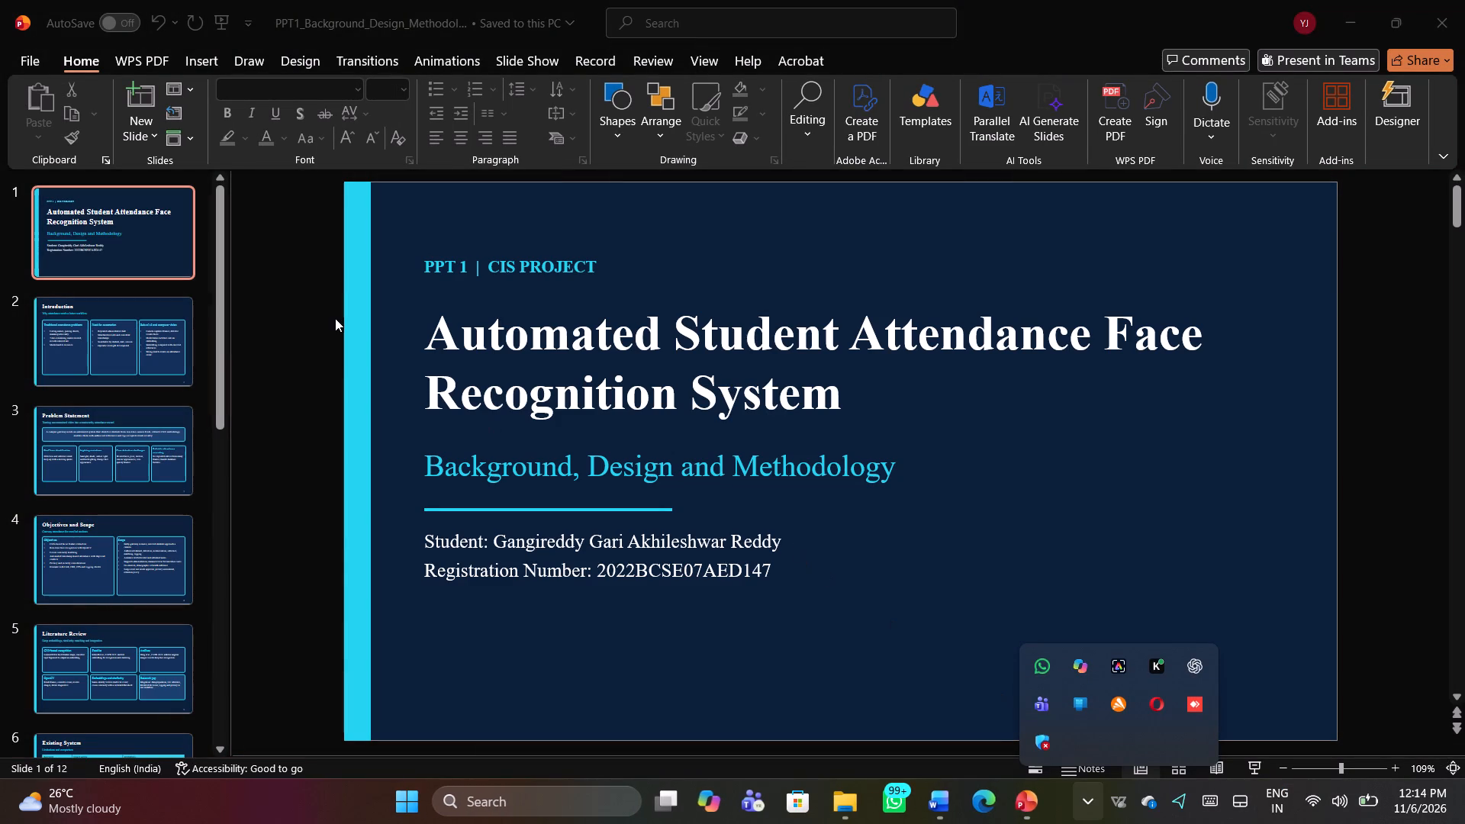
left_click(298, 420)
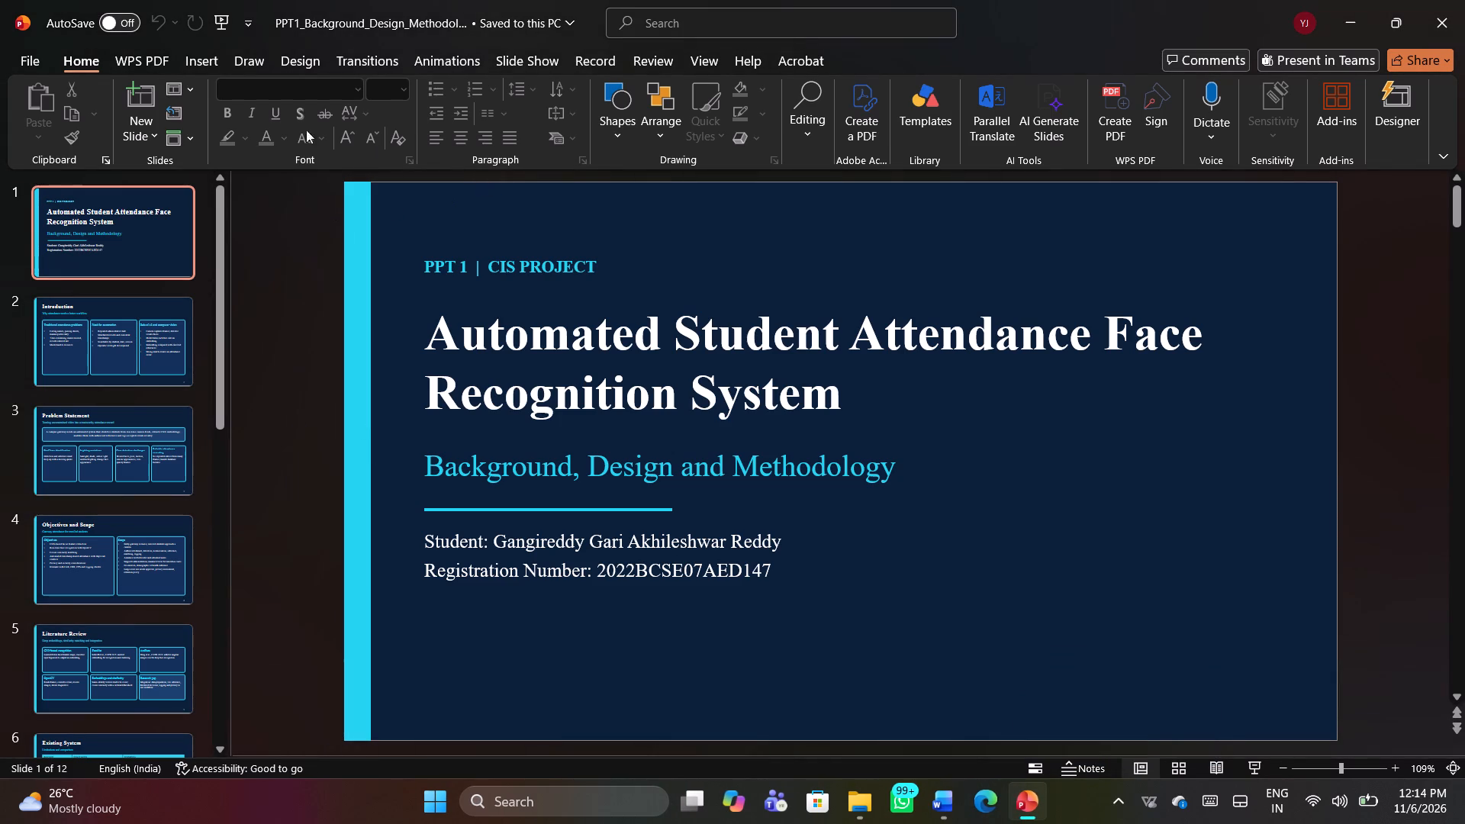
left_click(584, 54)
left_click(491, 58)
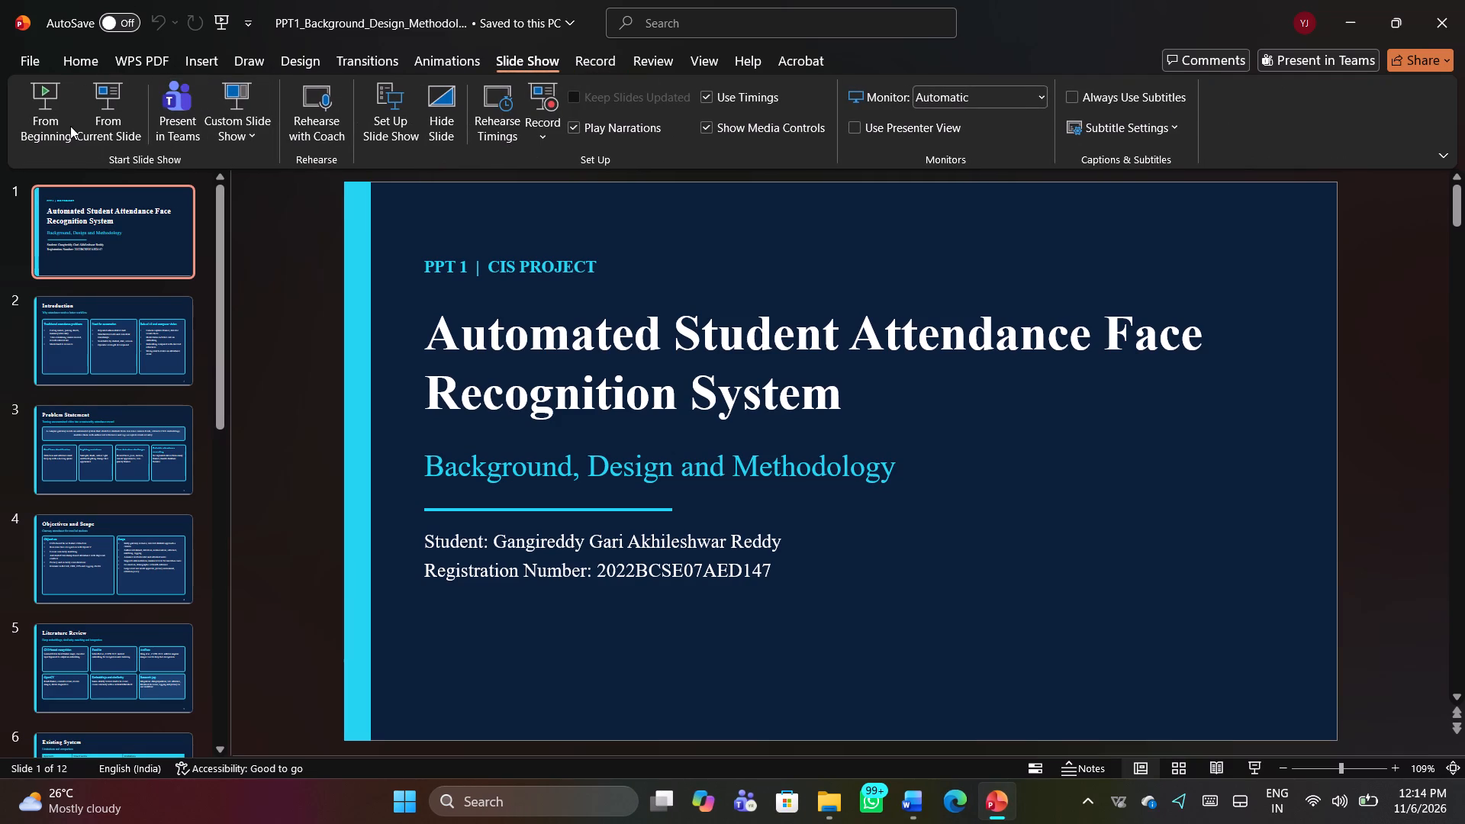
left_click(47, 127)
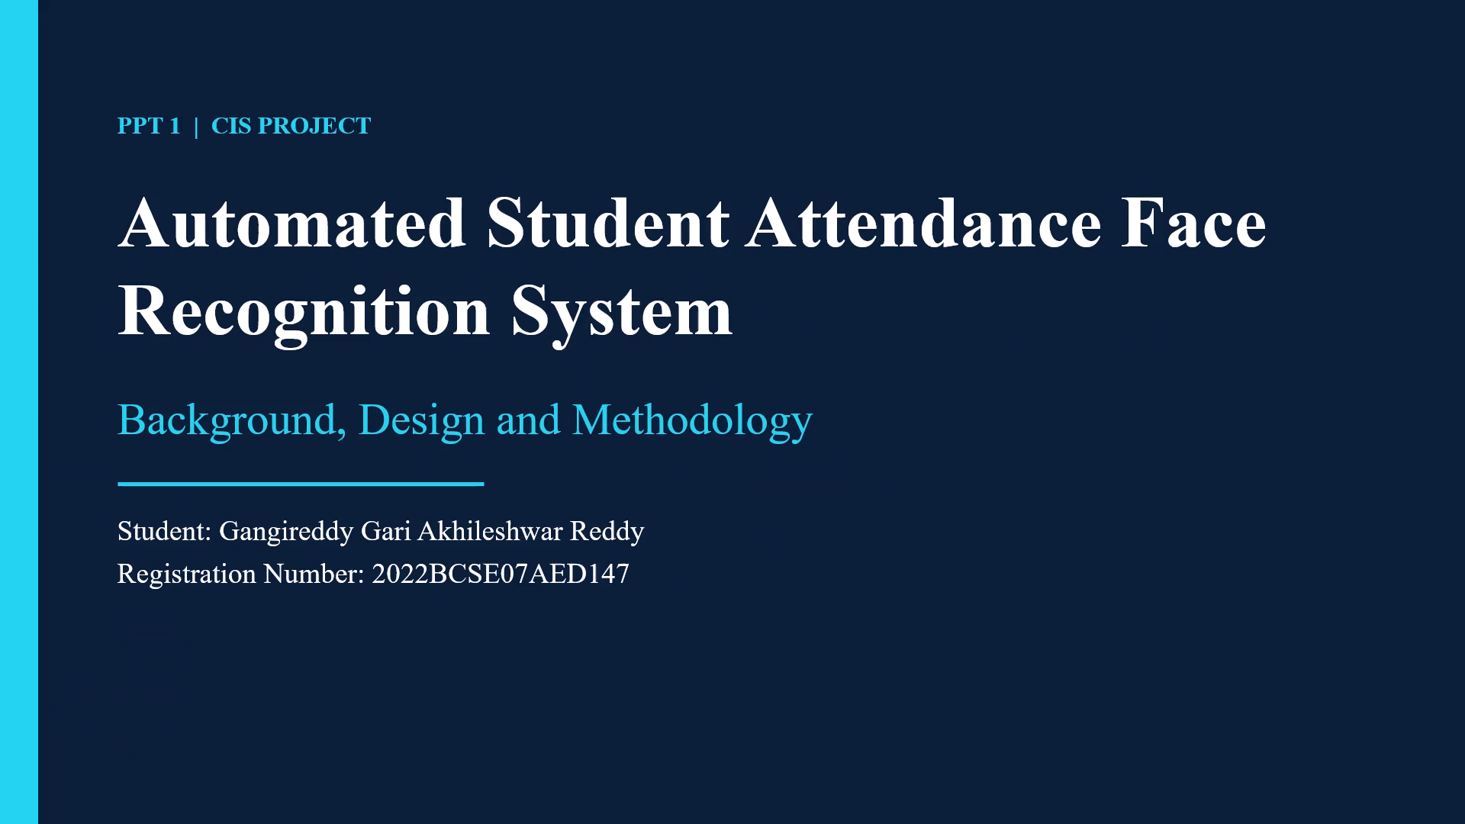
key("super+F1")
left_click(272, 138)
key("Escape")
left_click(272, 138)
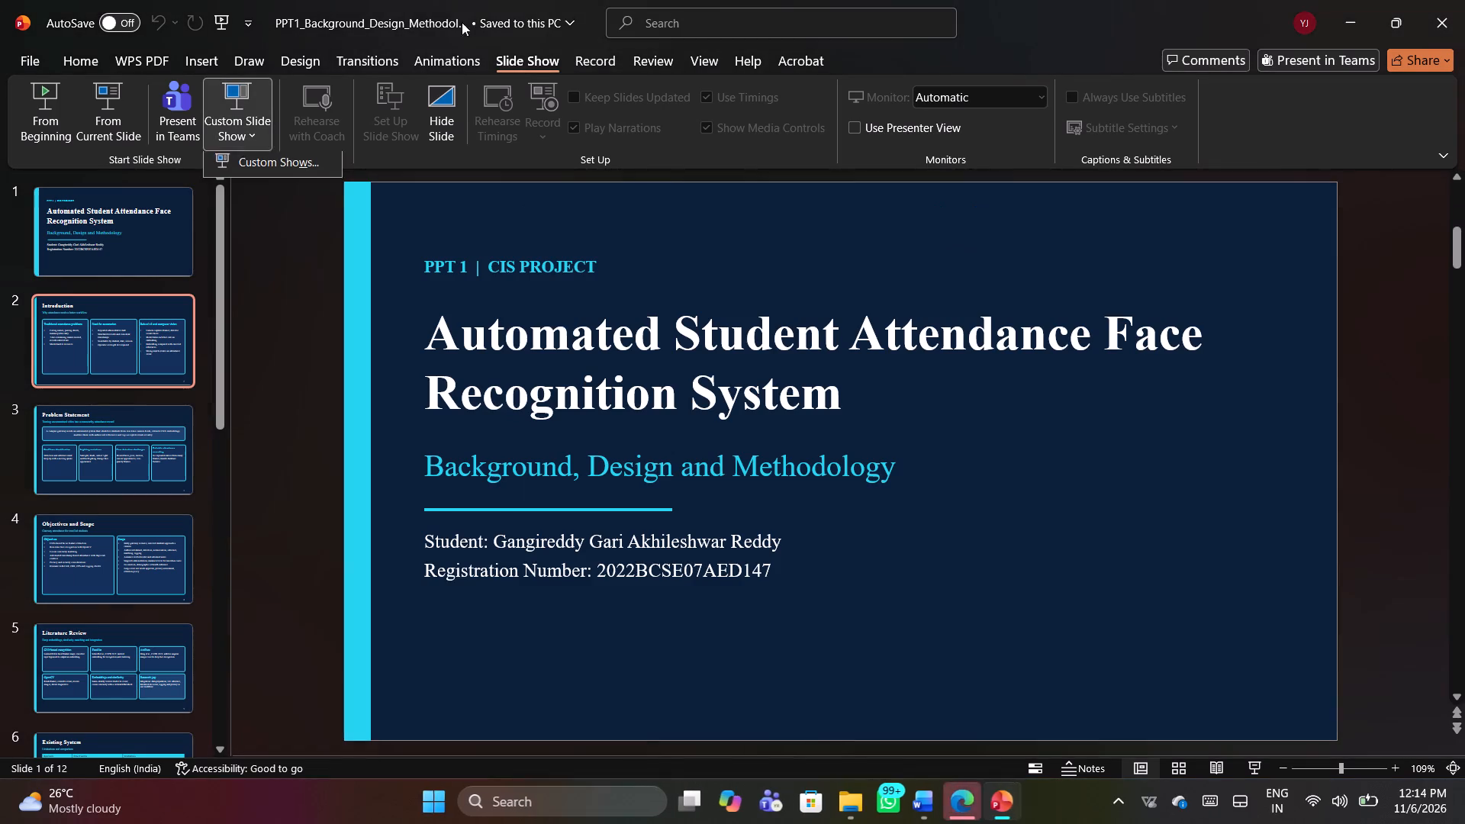
Open the slide recording view from the beginning of the presentation and dismiss the message notification covering it.
left_click(591, 60)
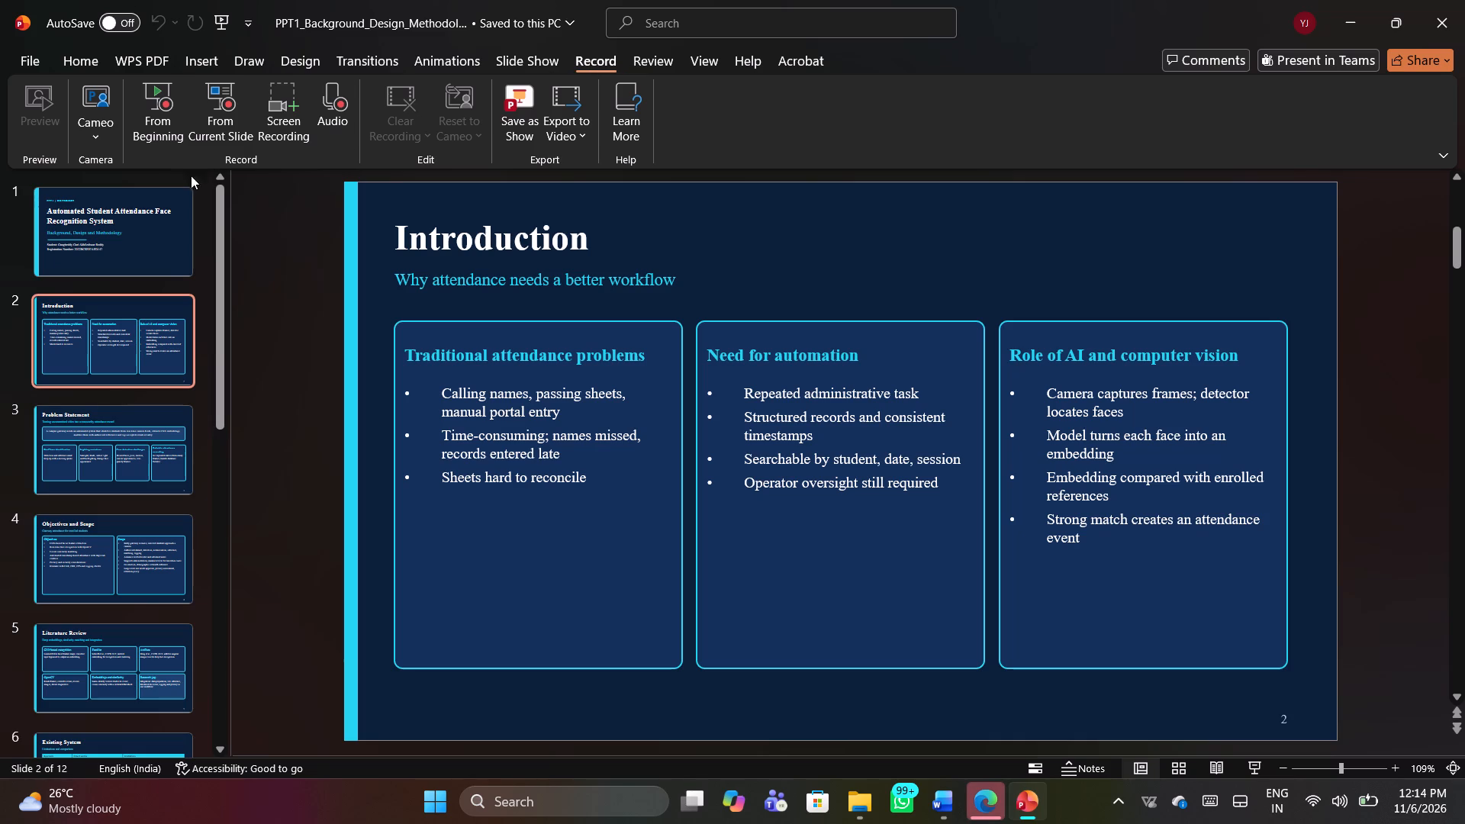
left_click(98, 236)
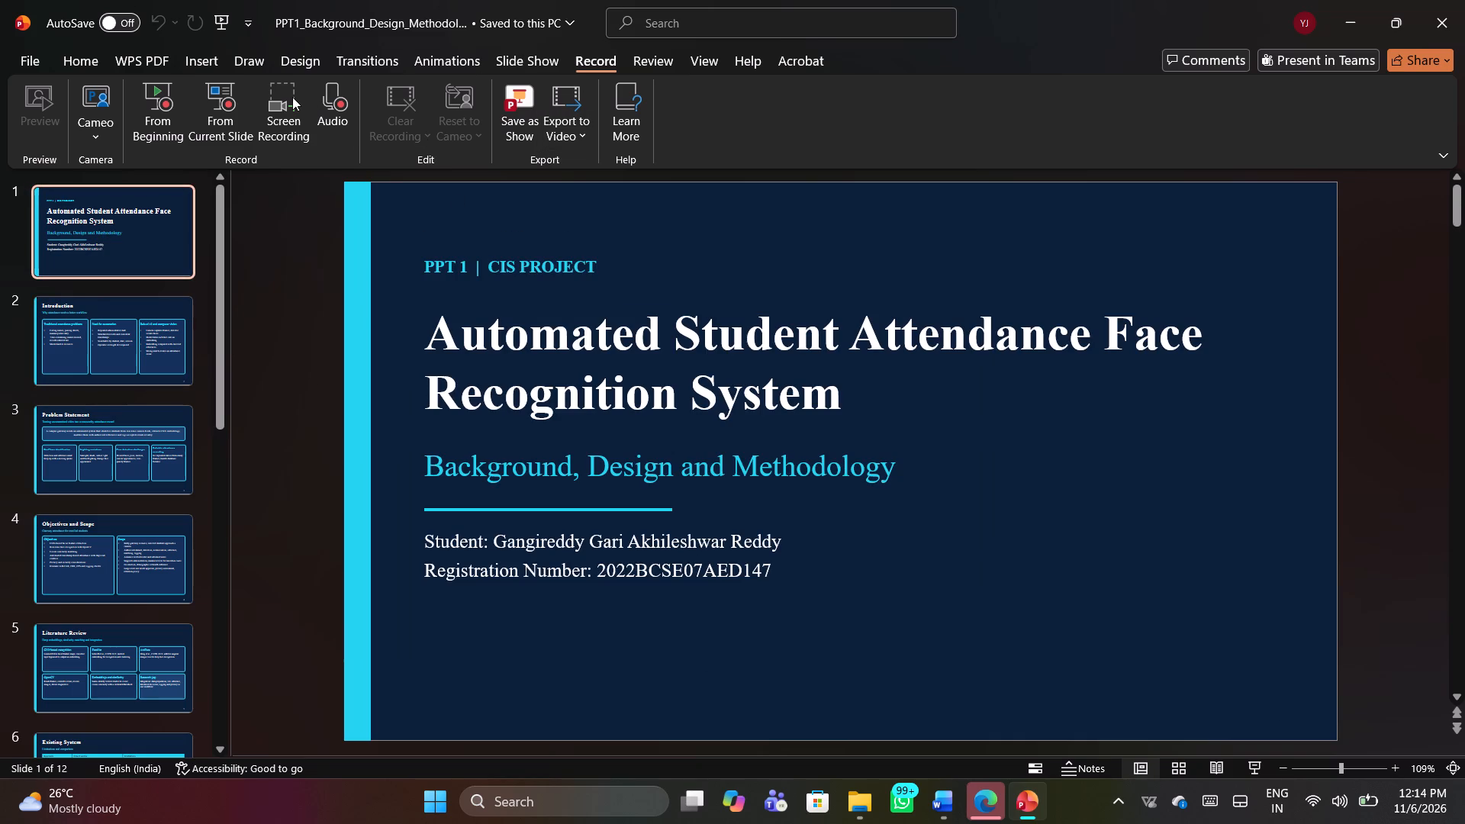
left_click(153, 113)
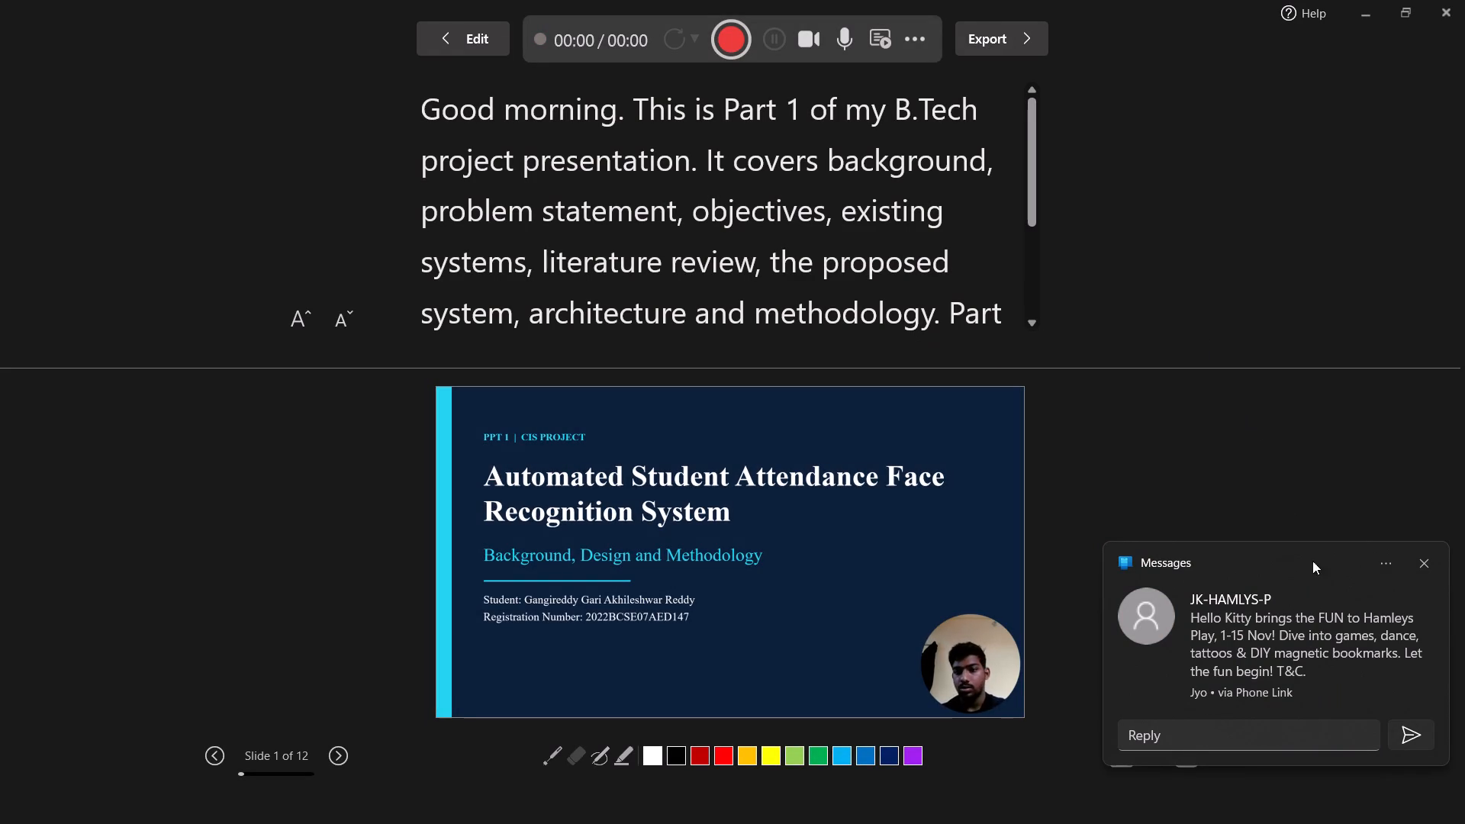
left_click(1422, 573)
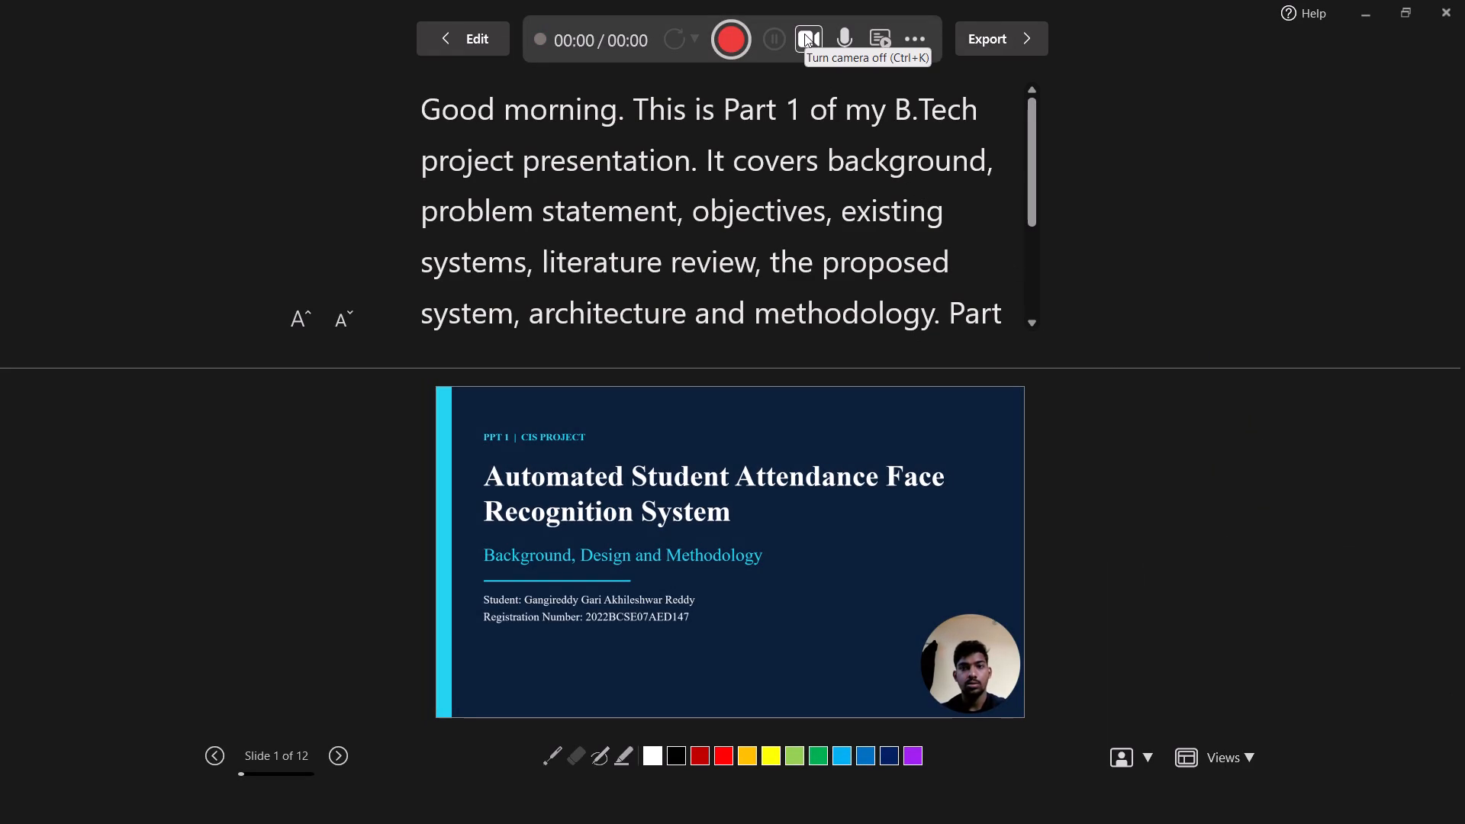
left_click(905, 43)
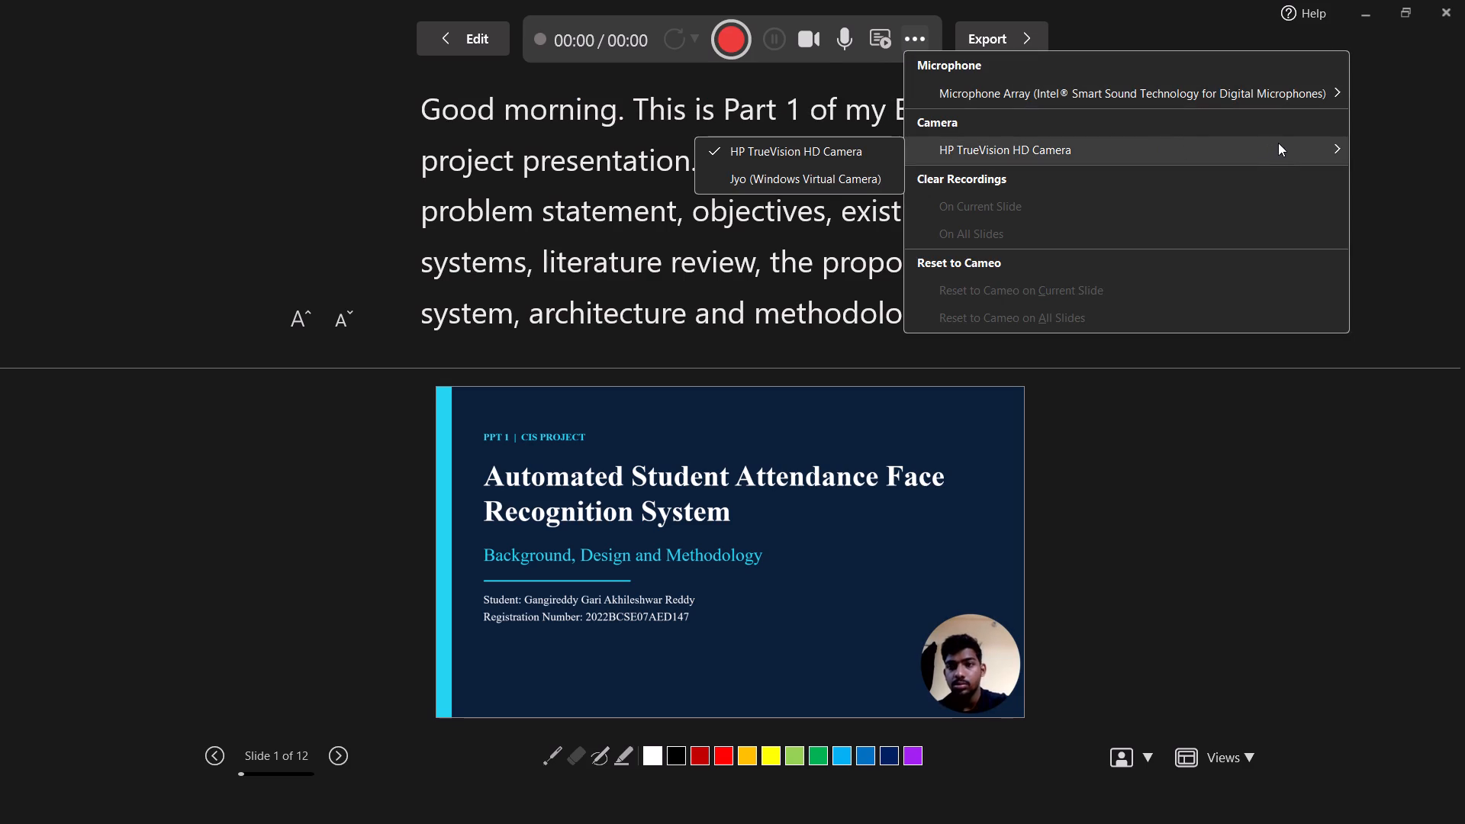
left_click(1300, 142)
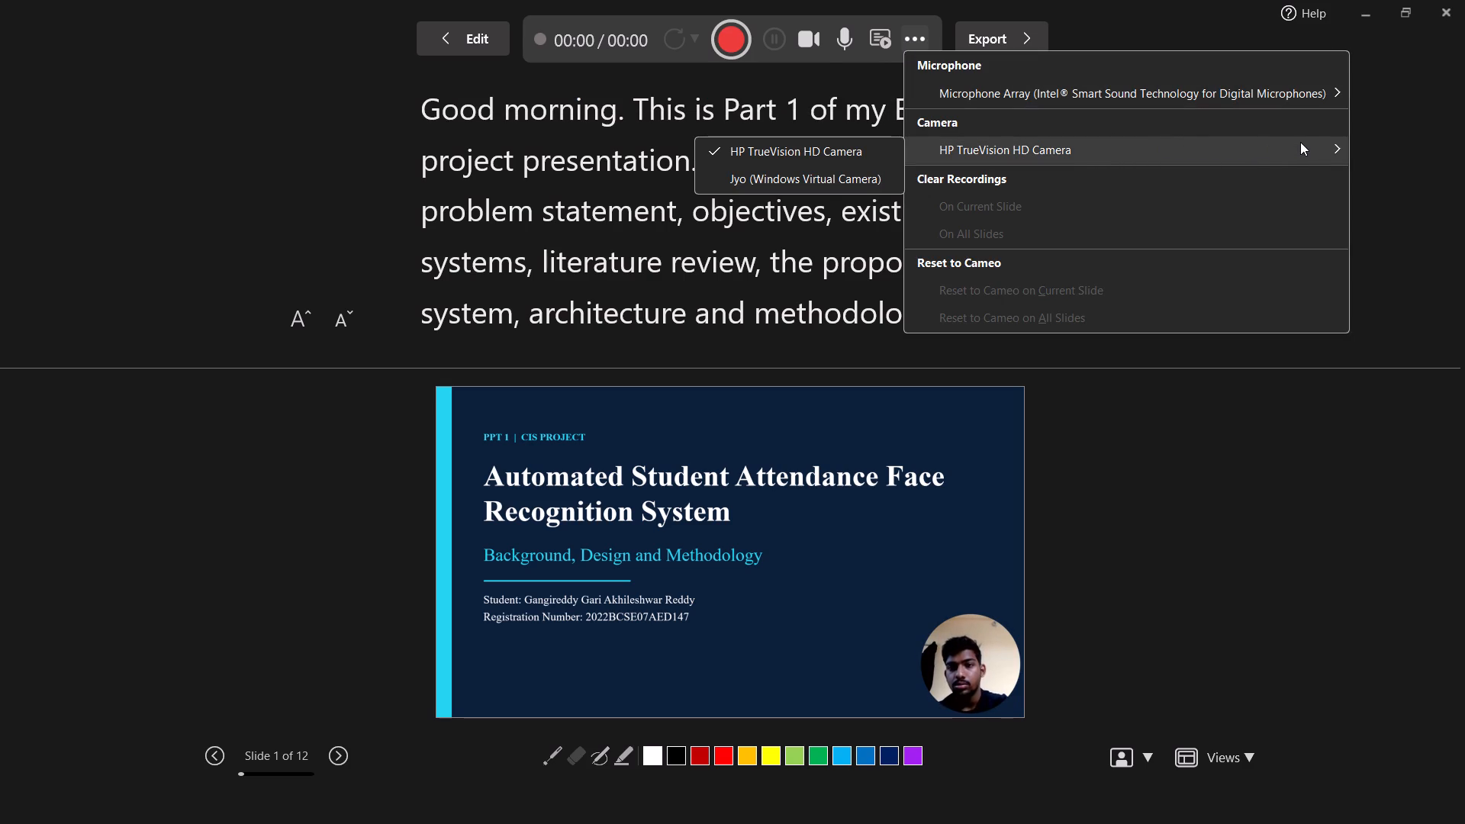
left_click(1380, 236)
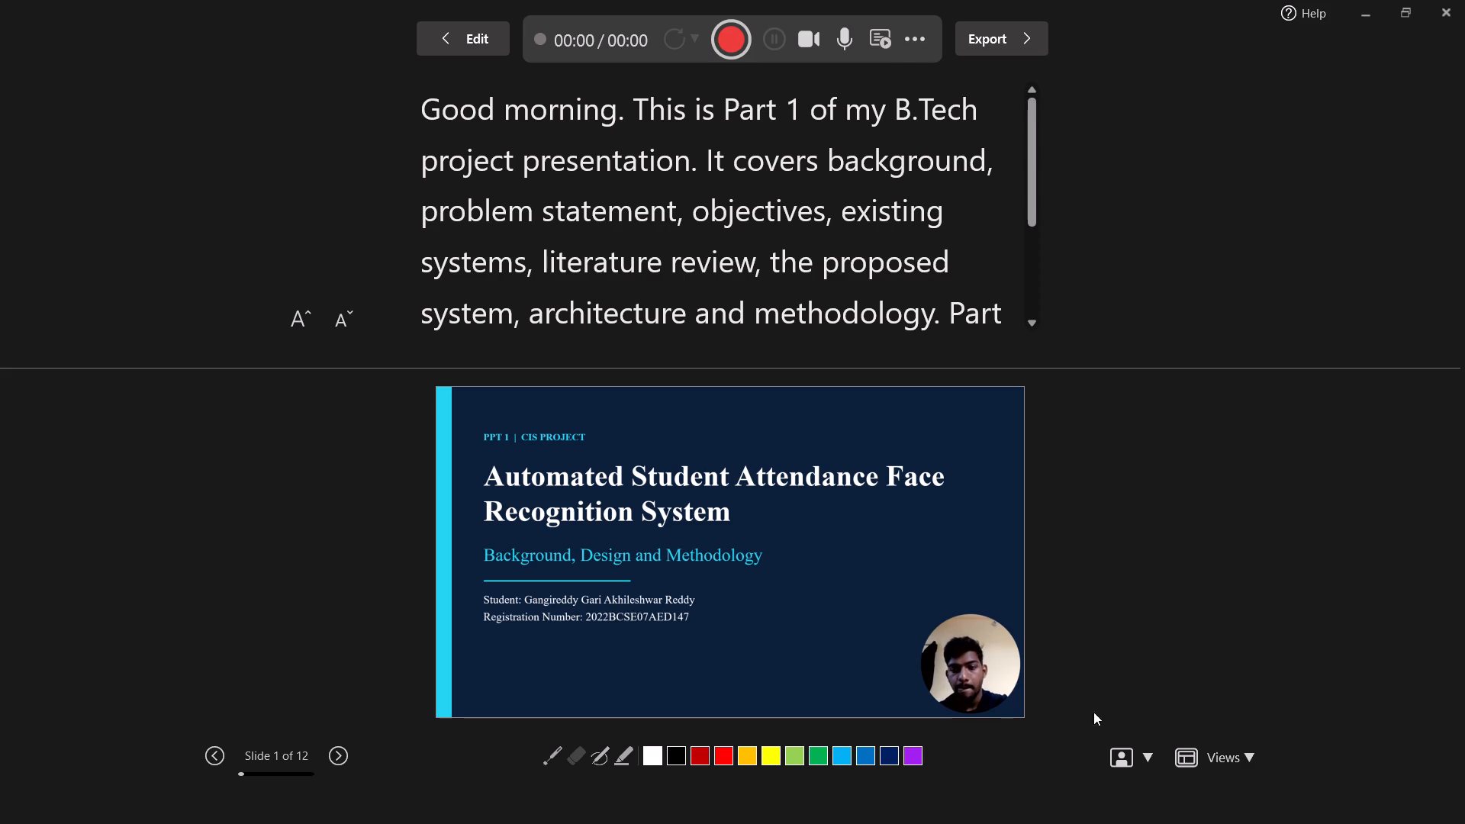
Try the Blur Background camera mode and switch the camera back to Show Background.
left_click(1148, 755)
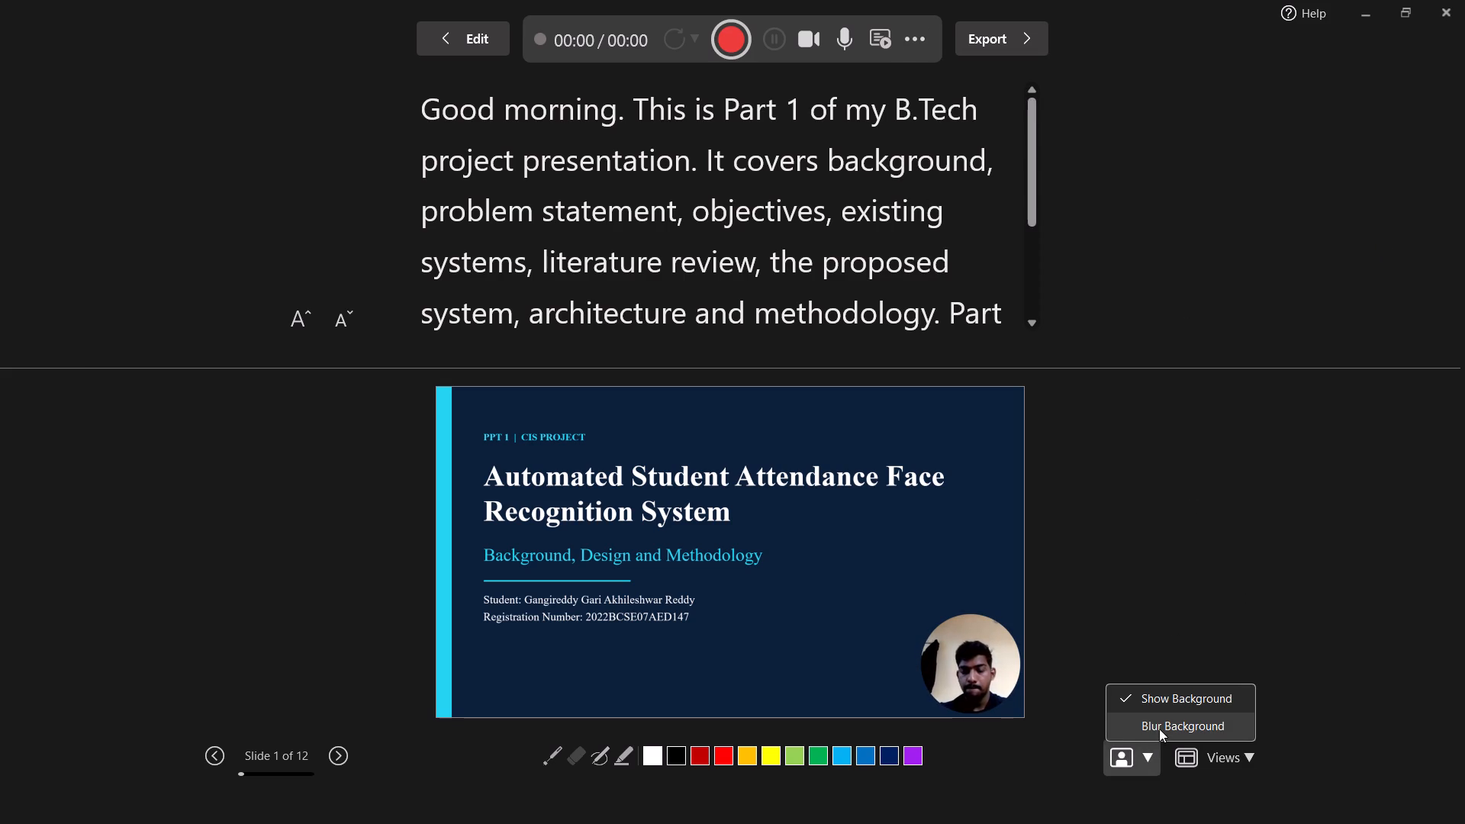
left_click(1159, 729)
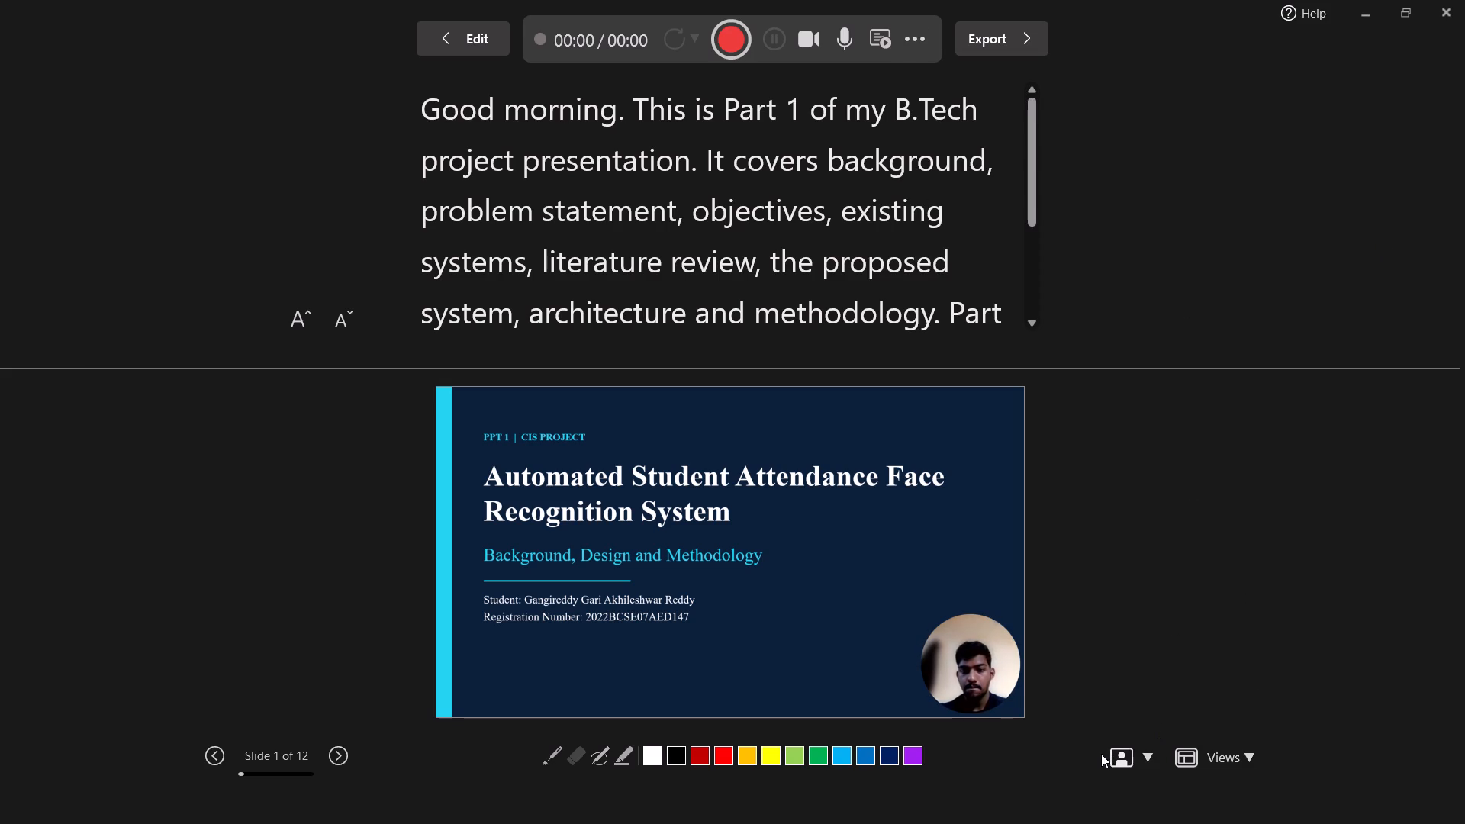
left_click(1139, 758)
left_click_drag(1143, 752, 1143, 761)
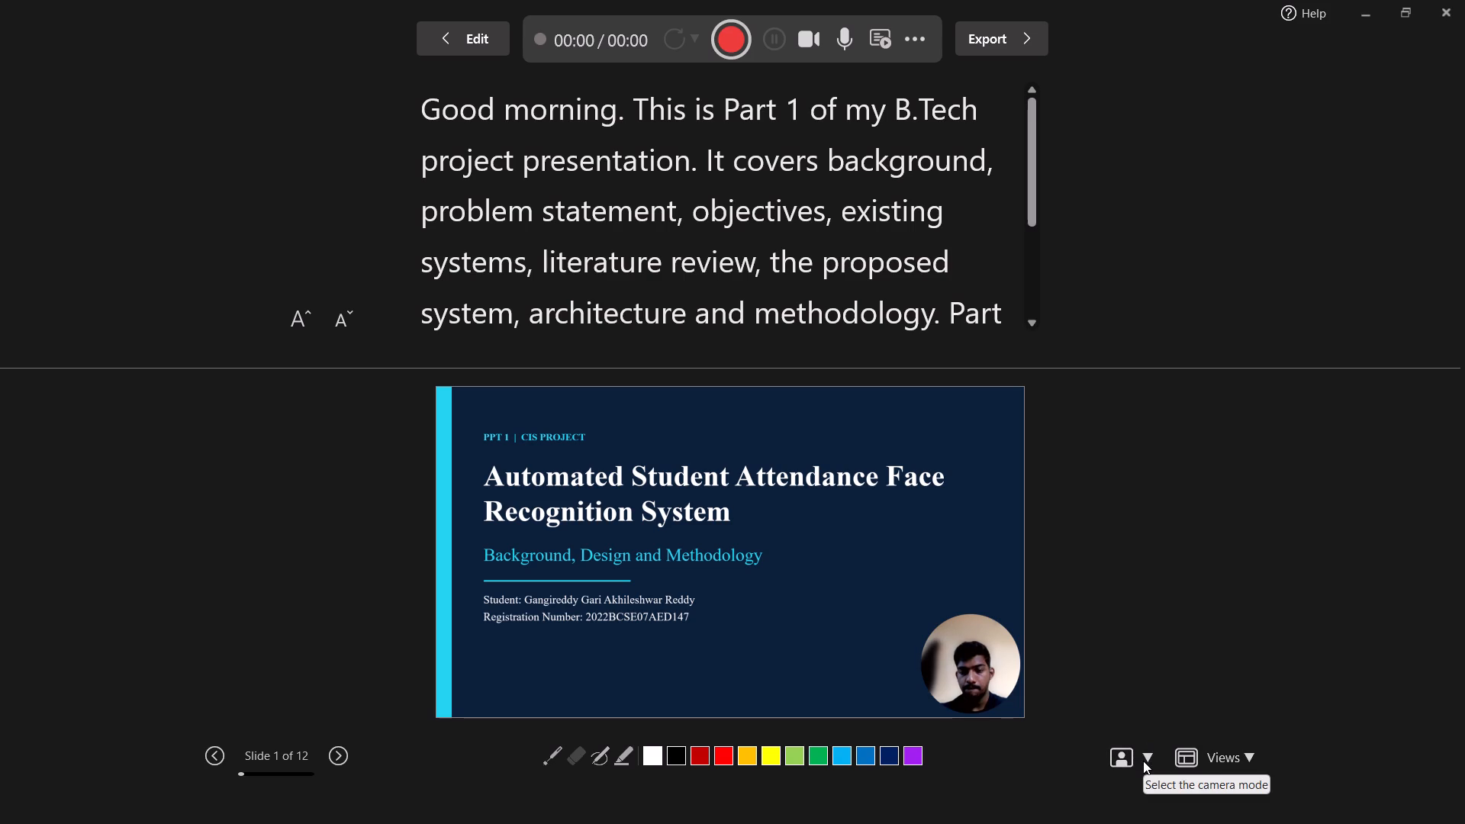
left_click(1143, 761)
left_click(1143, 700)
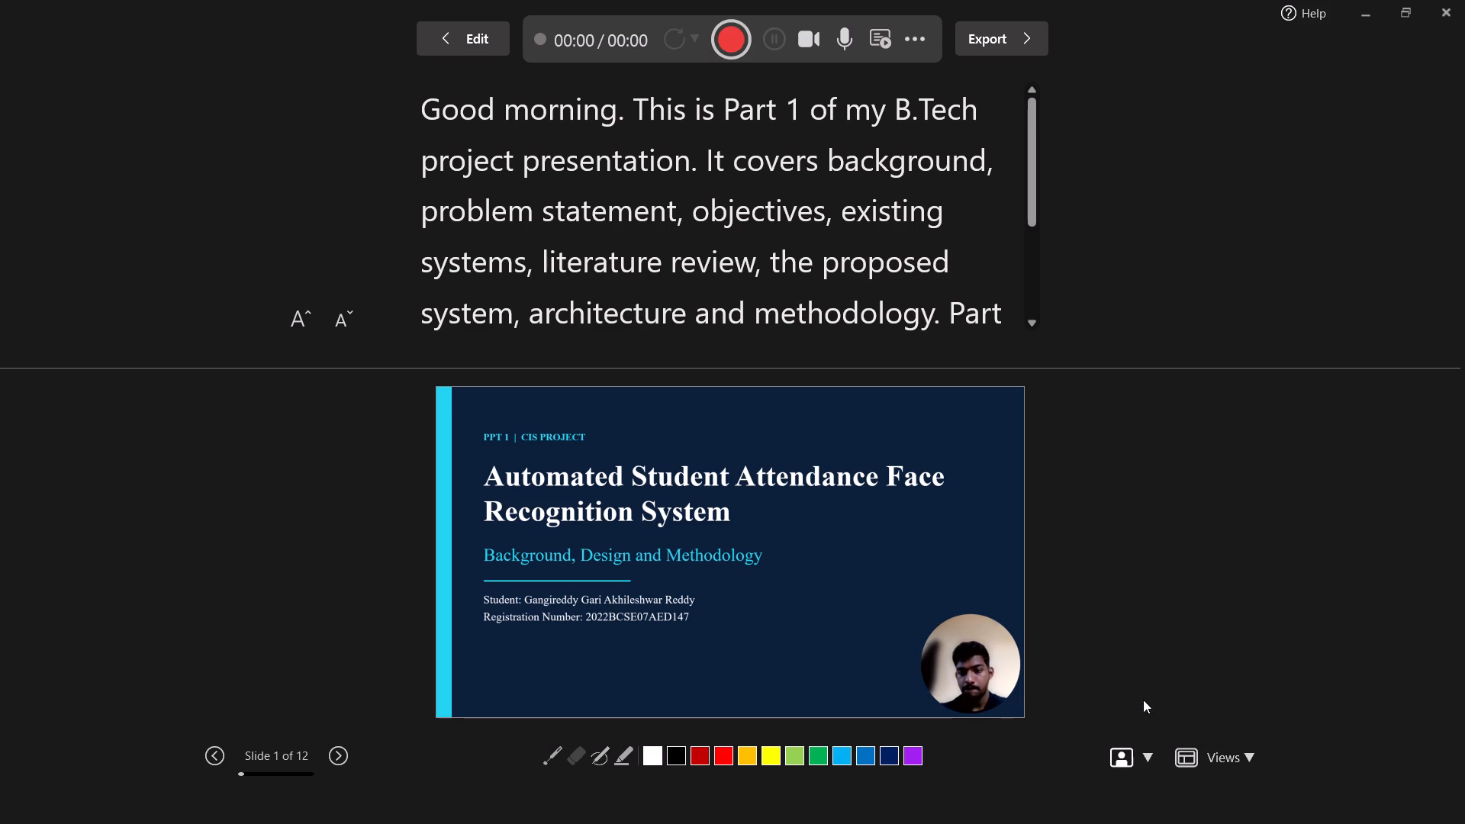
Switch the recording layout to Slide View.
left_click(1250, 753)
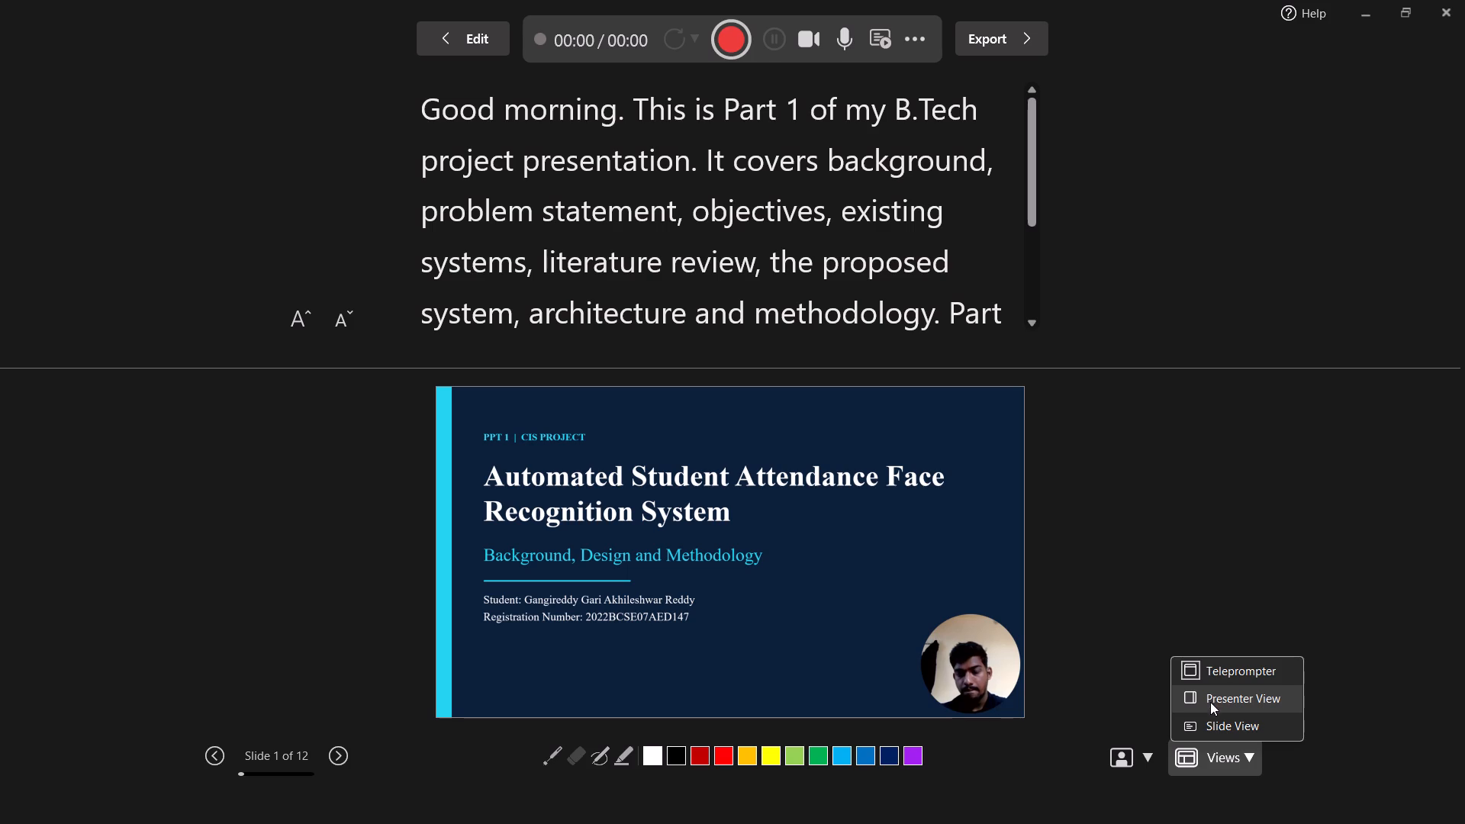
left_click(1221, 720)
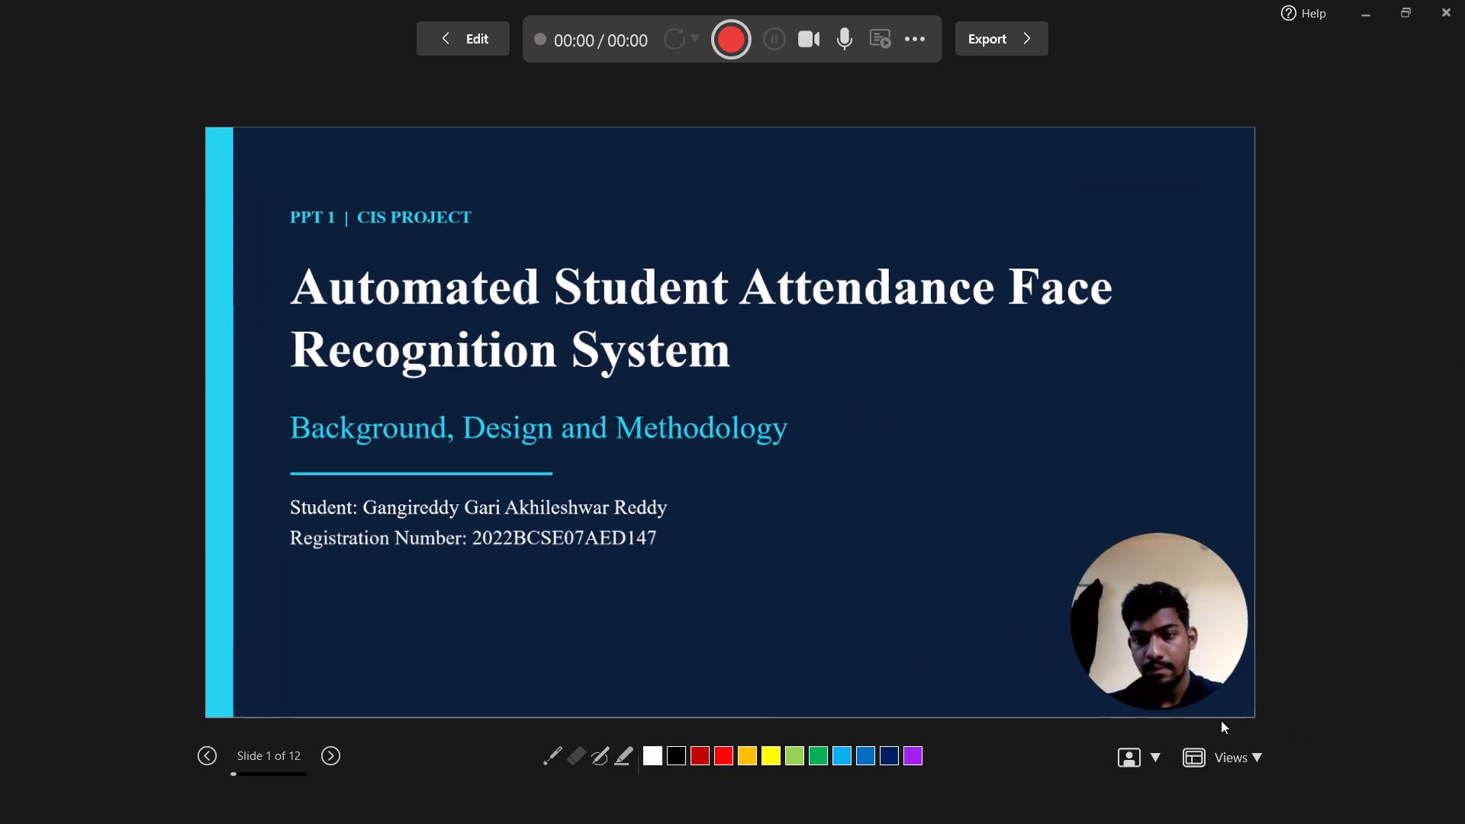
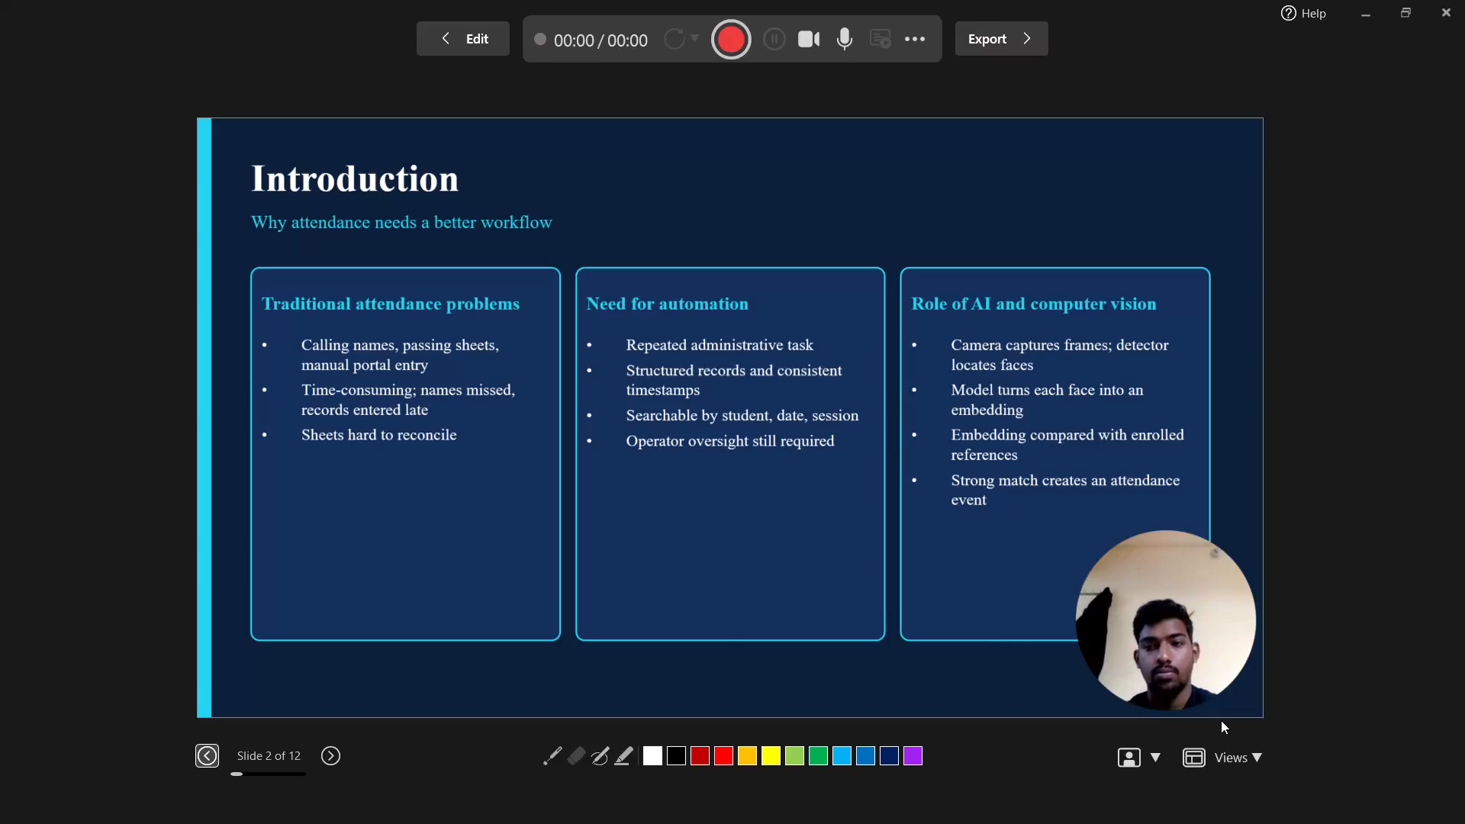
Page through the Introduction and Problem Statement slides and return to the title slide.
key("Down")
key("Up")
key("Down")
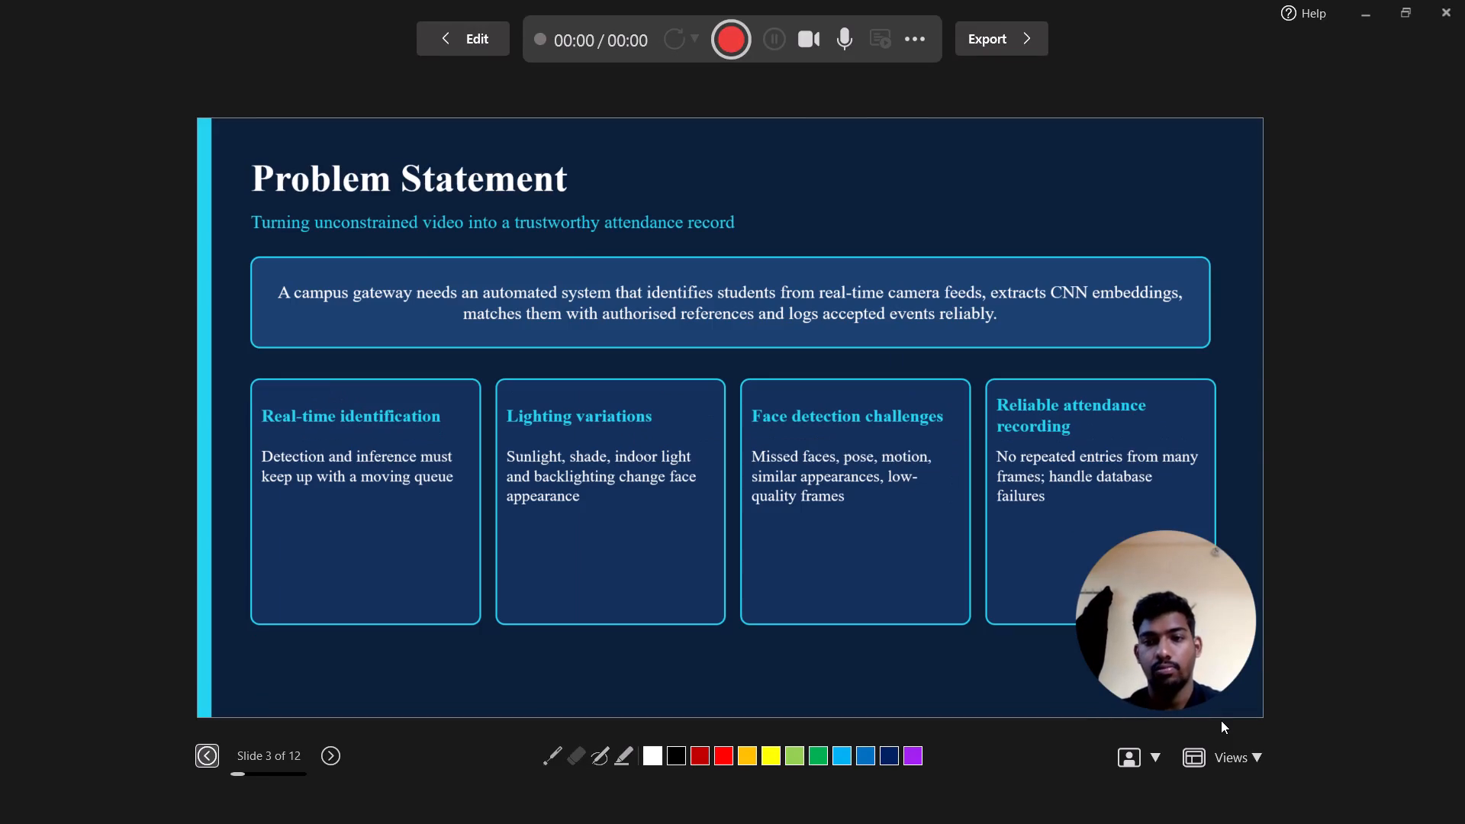
key("Up")
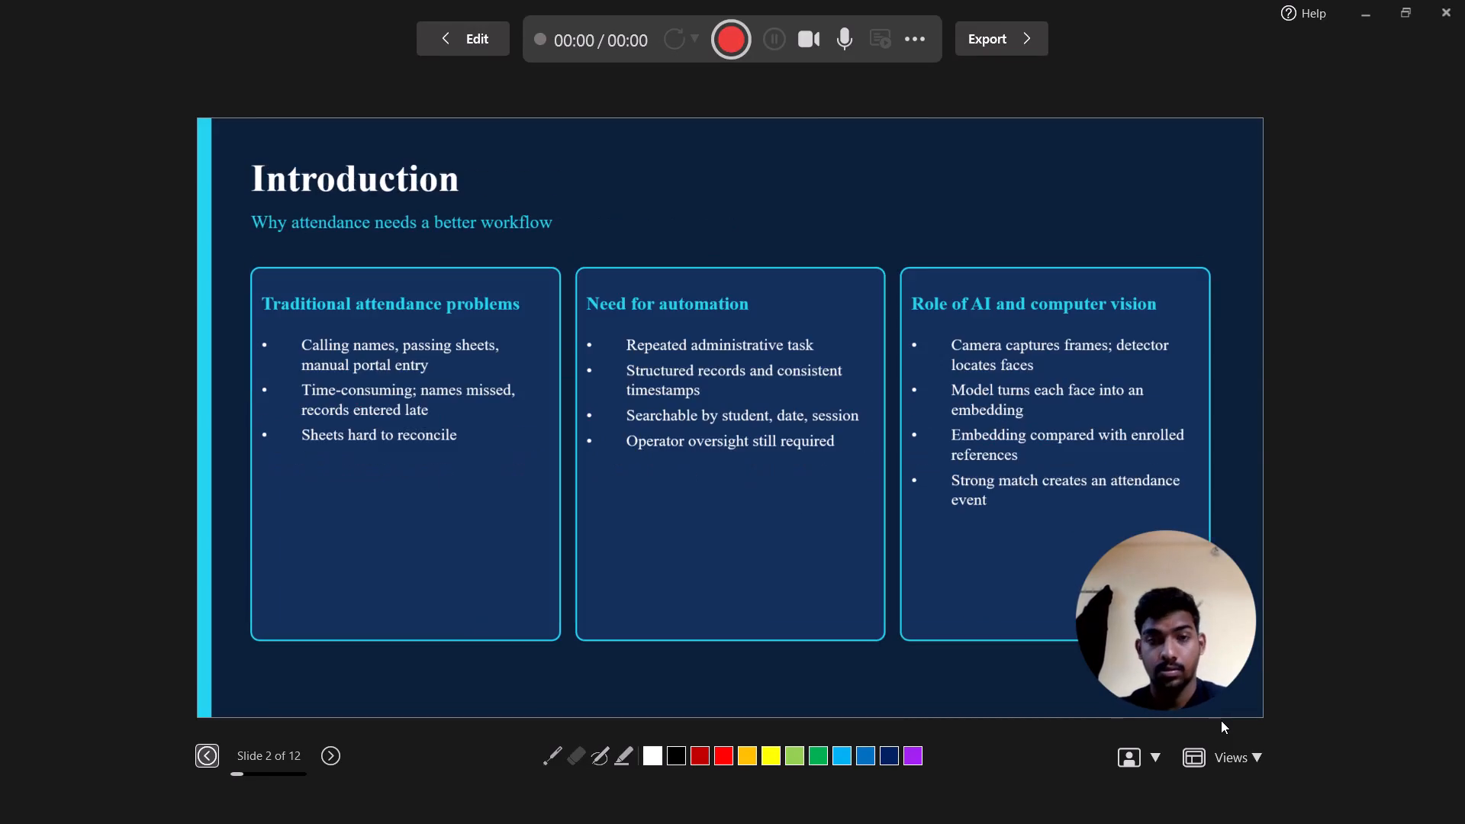
key("Up")
key("Up")
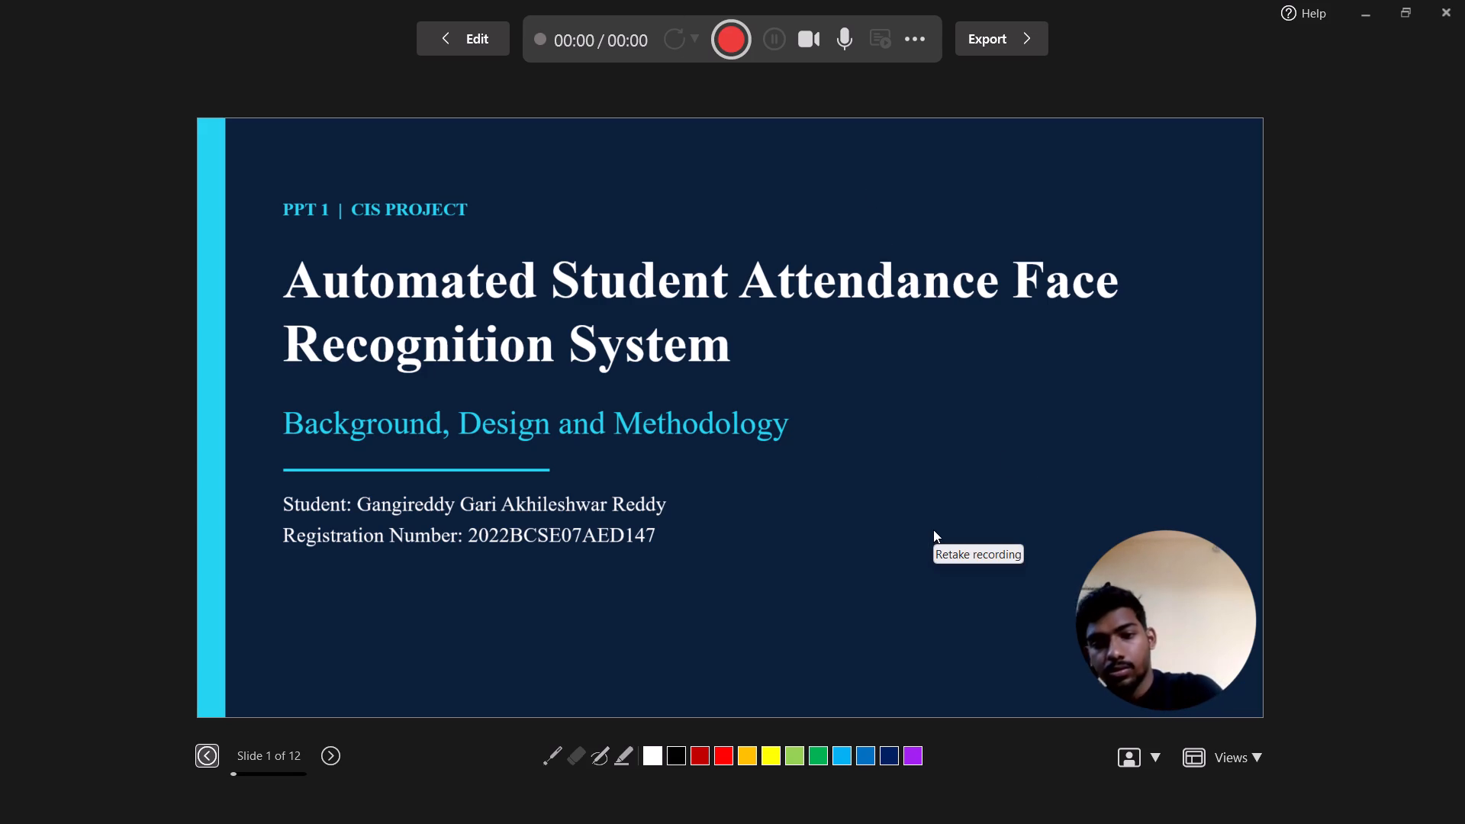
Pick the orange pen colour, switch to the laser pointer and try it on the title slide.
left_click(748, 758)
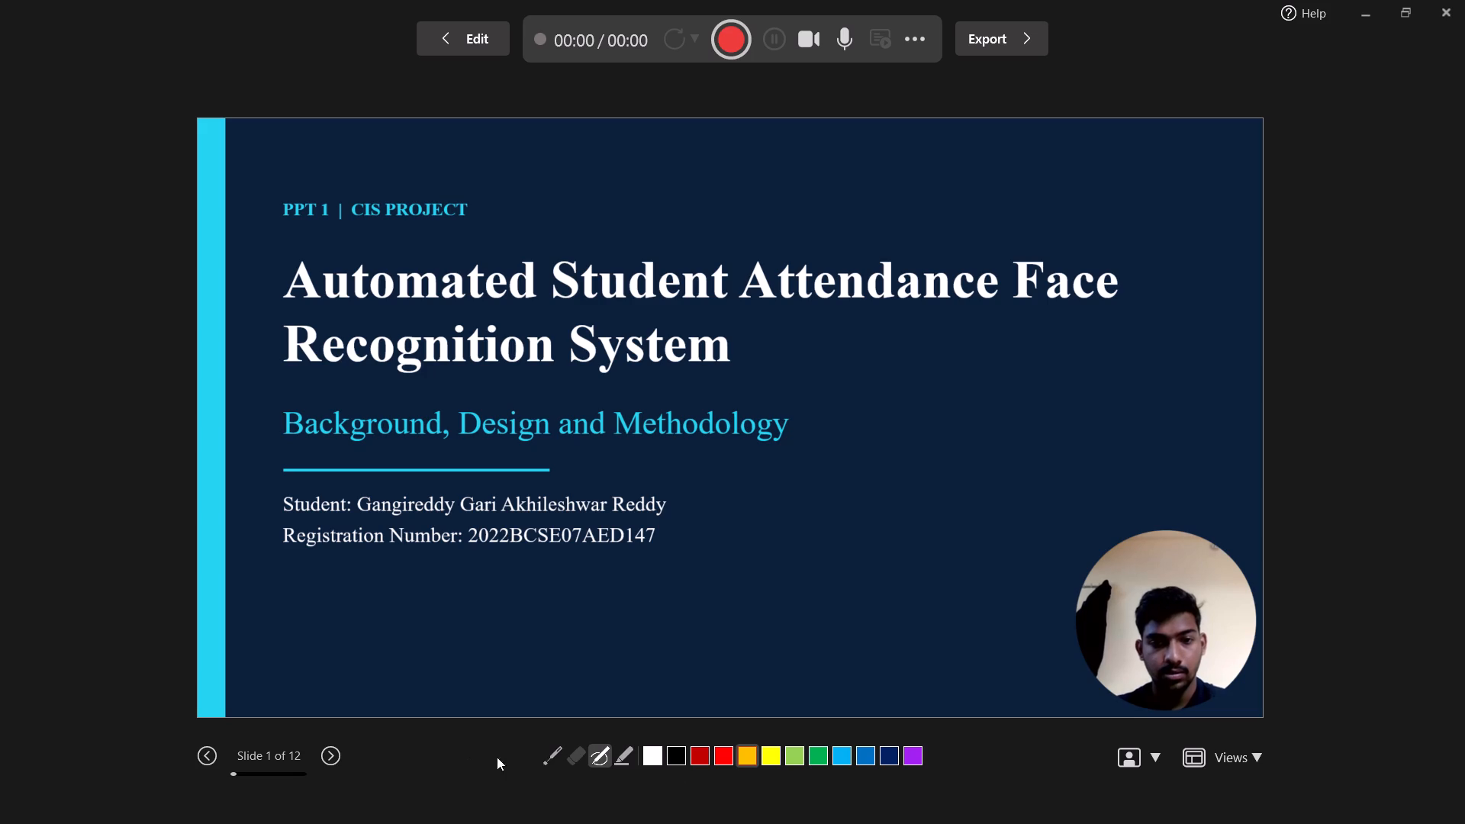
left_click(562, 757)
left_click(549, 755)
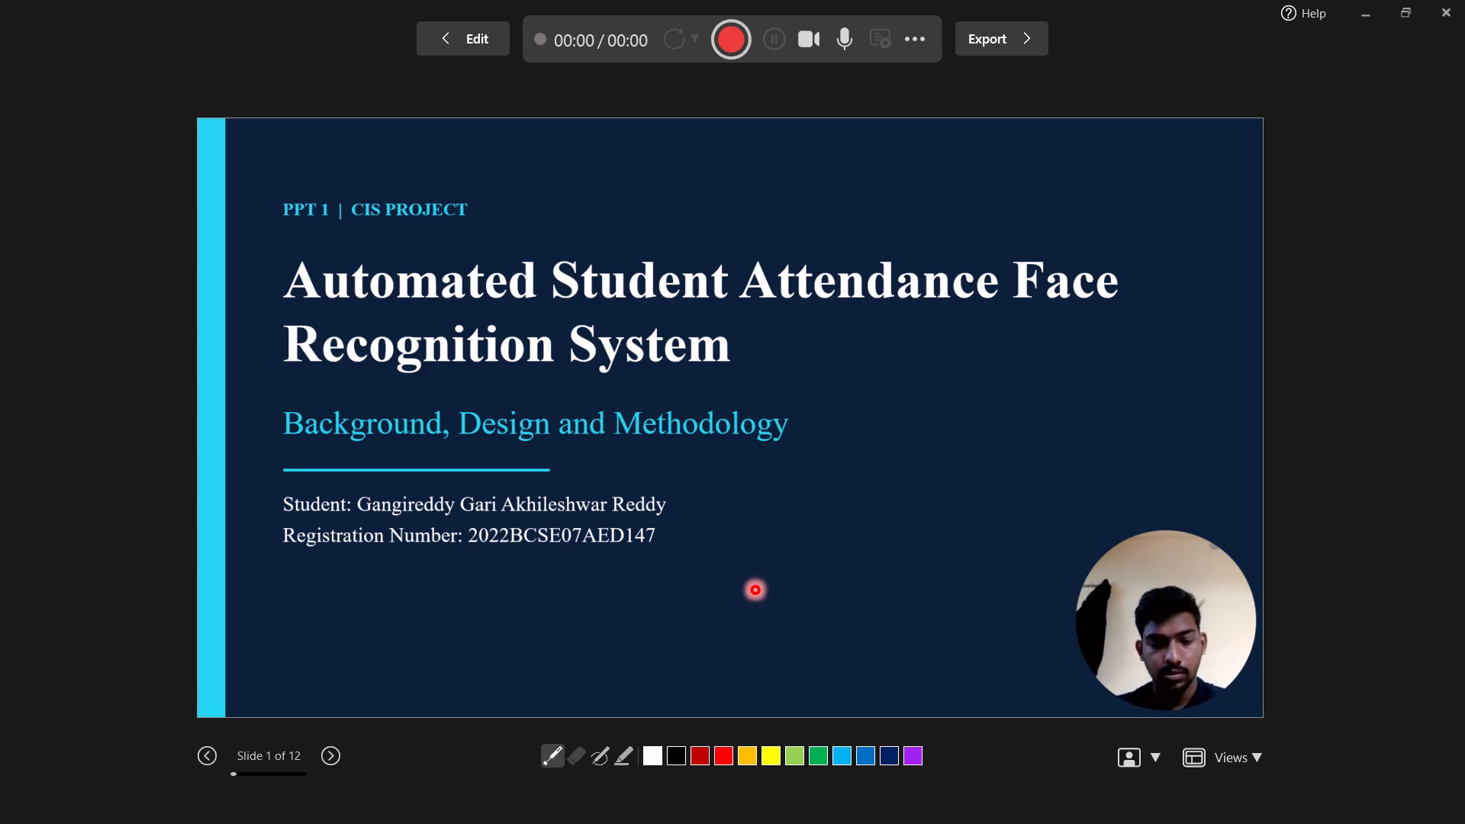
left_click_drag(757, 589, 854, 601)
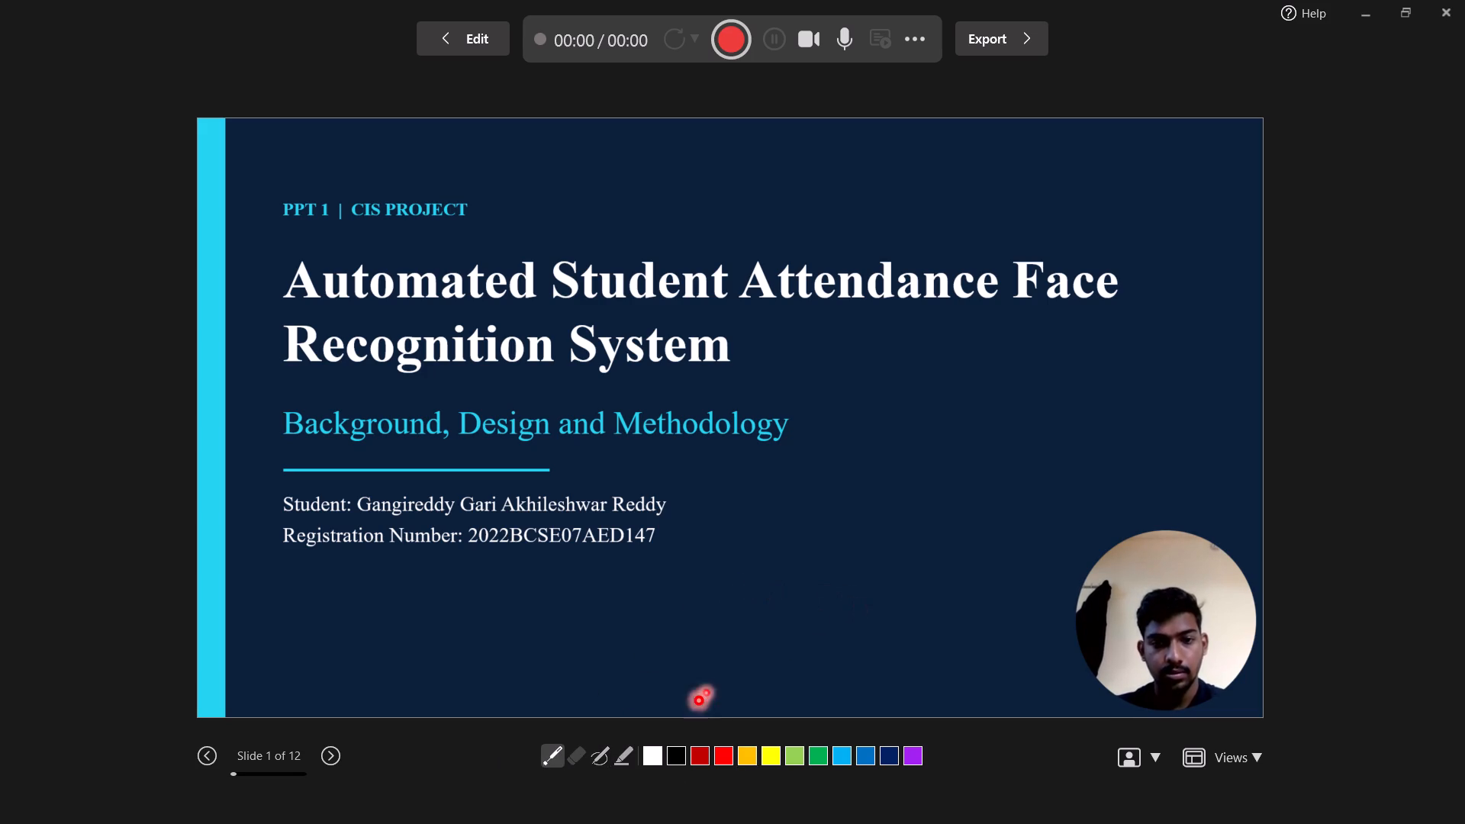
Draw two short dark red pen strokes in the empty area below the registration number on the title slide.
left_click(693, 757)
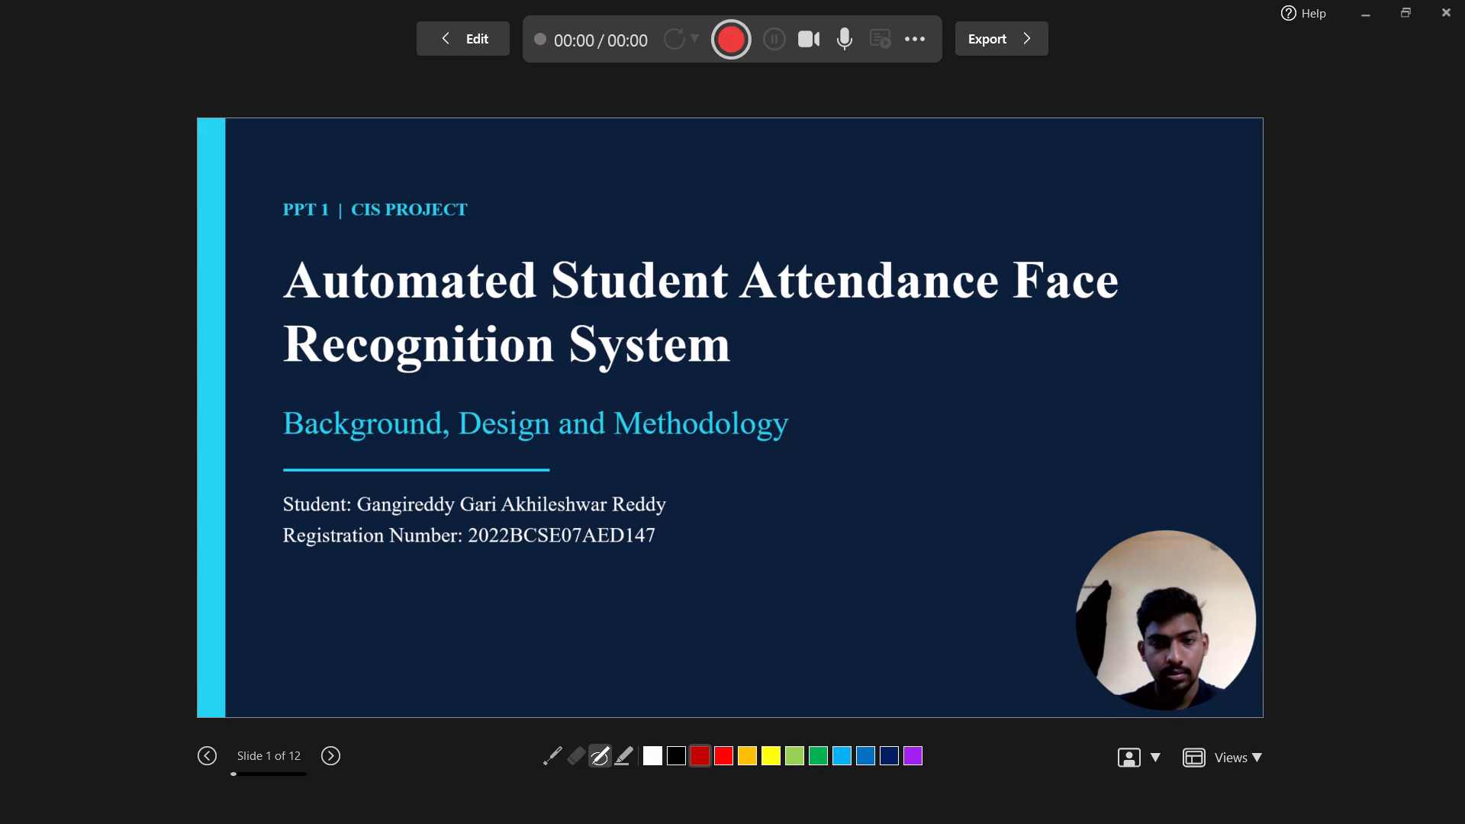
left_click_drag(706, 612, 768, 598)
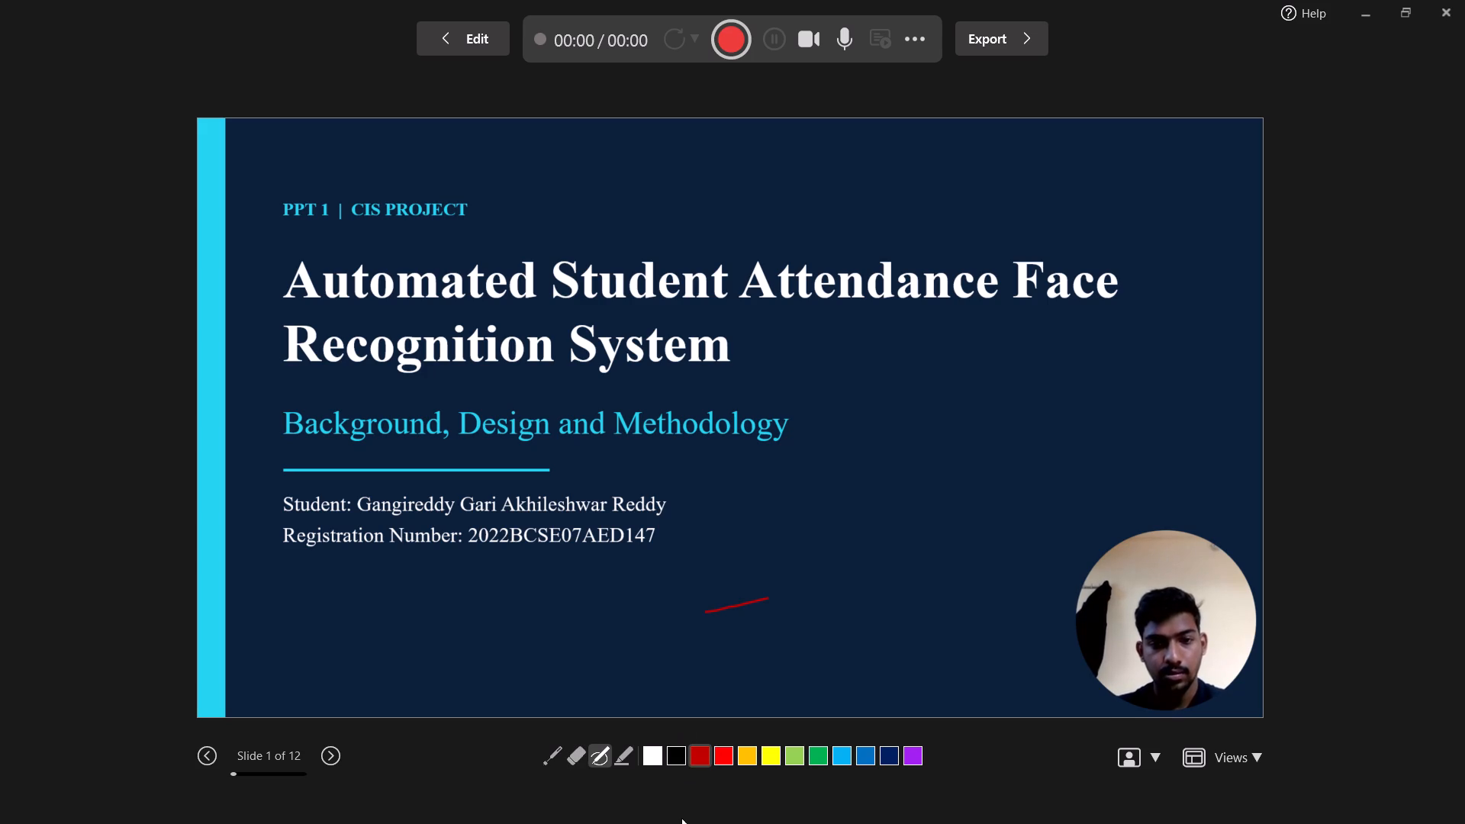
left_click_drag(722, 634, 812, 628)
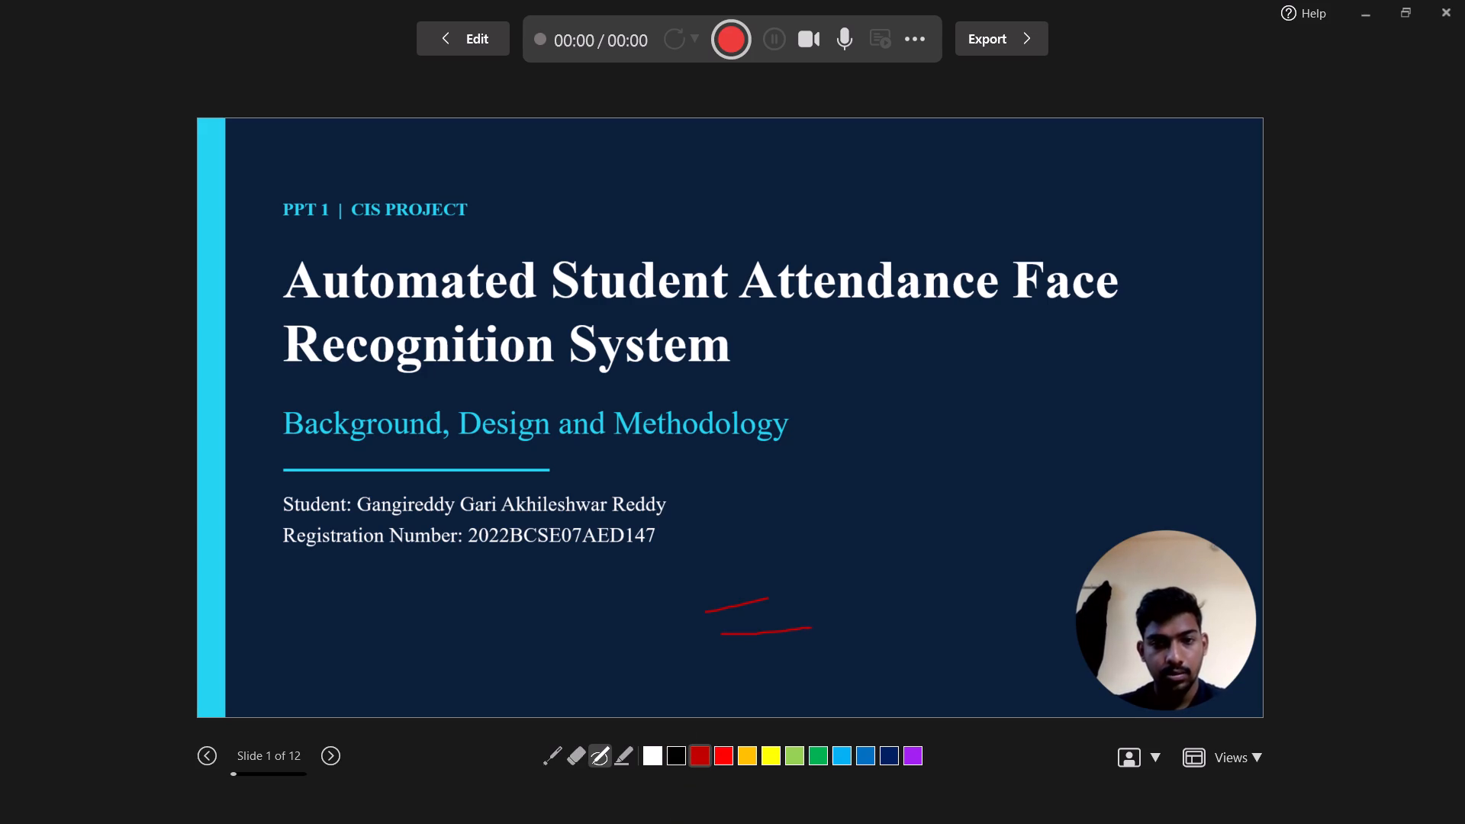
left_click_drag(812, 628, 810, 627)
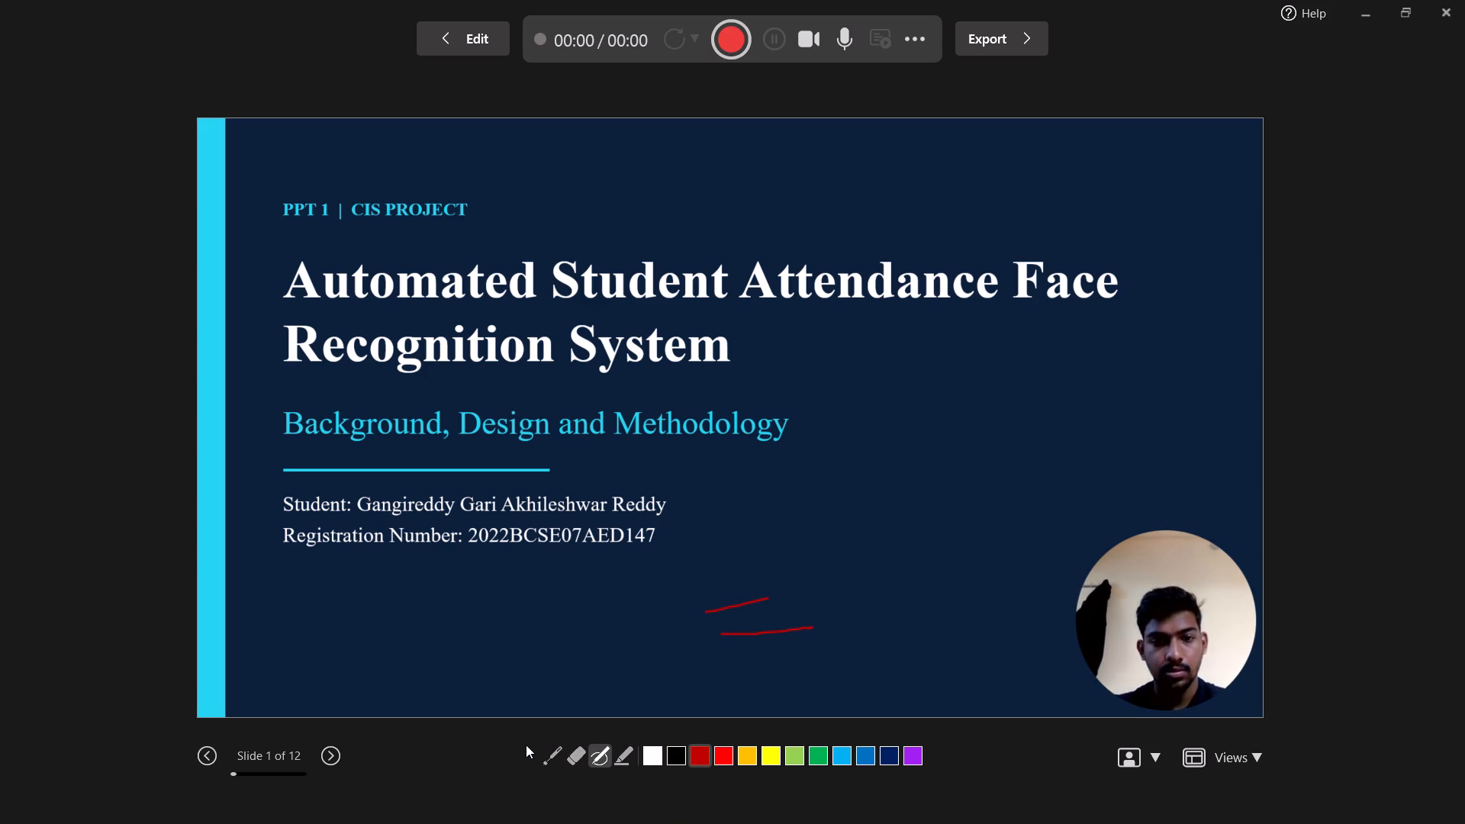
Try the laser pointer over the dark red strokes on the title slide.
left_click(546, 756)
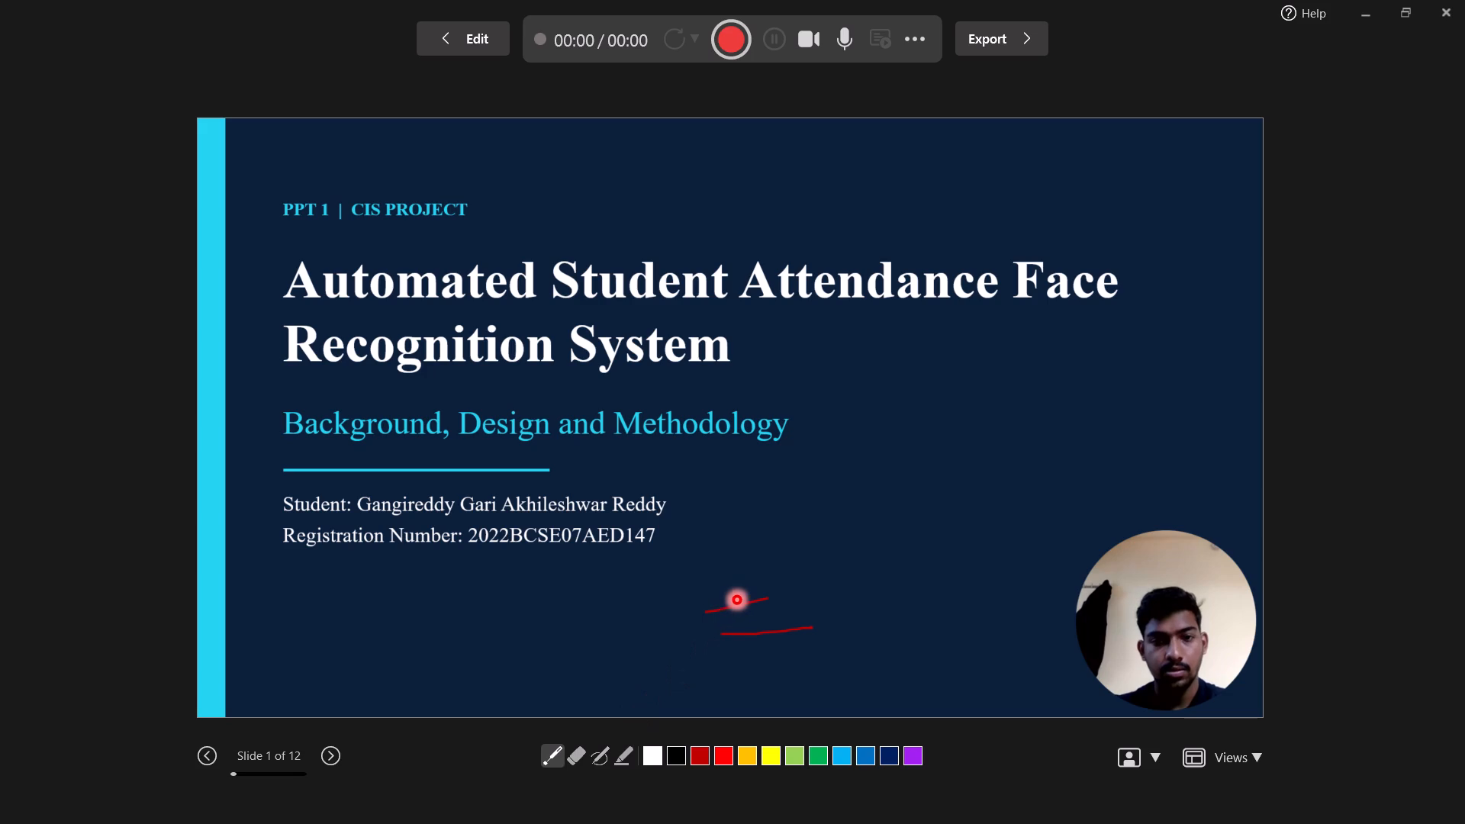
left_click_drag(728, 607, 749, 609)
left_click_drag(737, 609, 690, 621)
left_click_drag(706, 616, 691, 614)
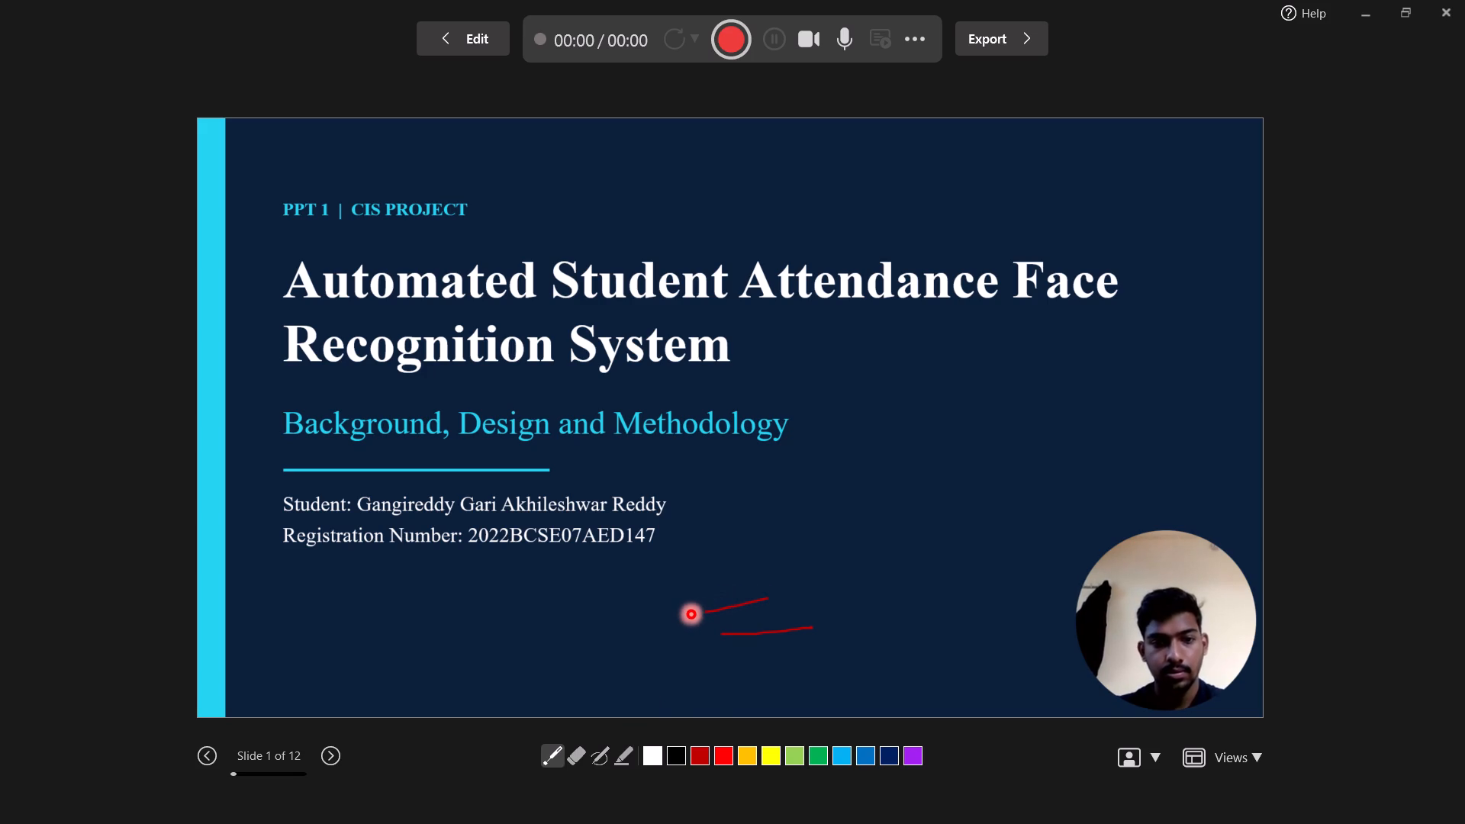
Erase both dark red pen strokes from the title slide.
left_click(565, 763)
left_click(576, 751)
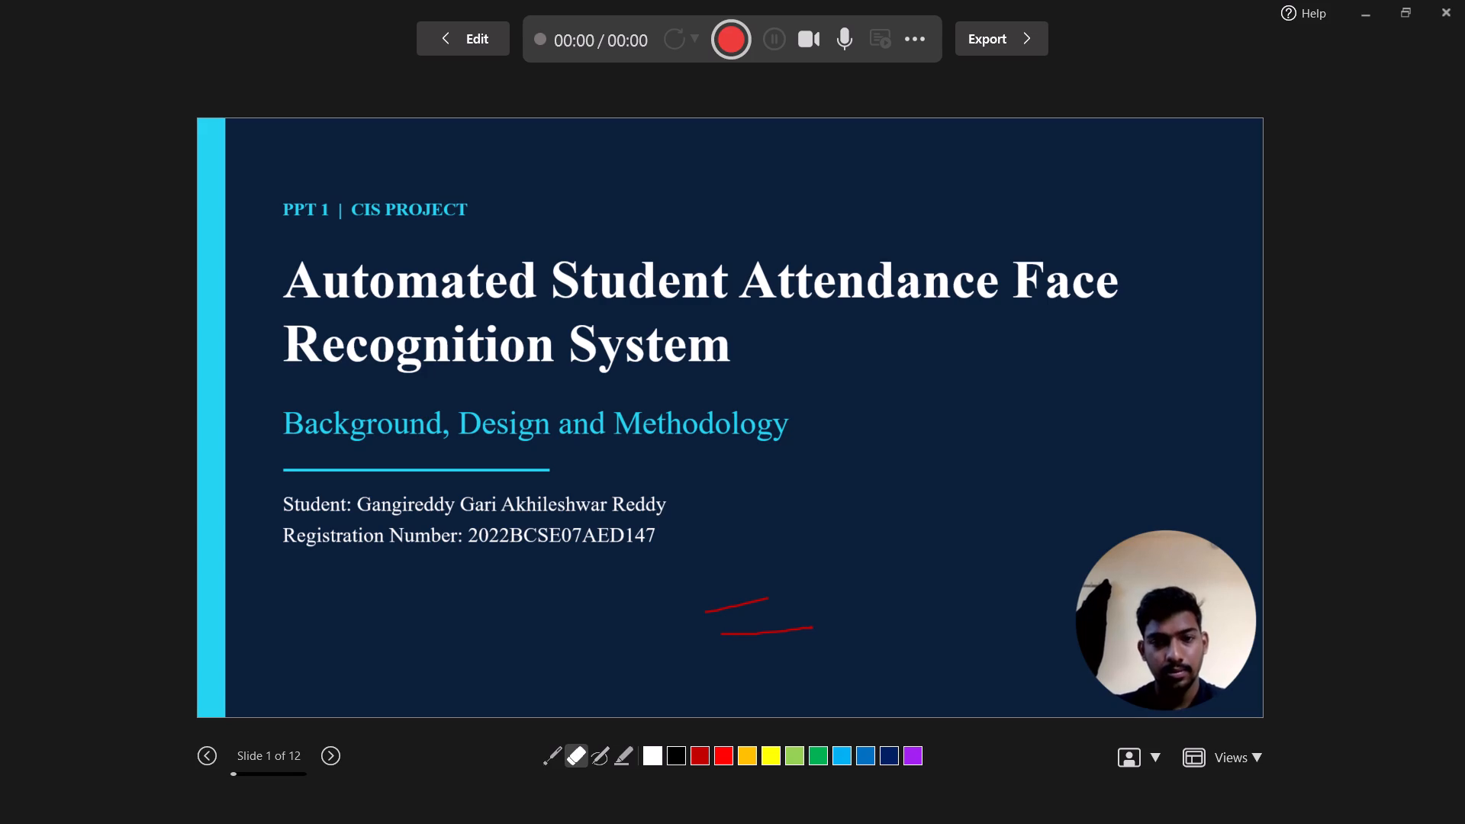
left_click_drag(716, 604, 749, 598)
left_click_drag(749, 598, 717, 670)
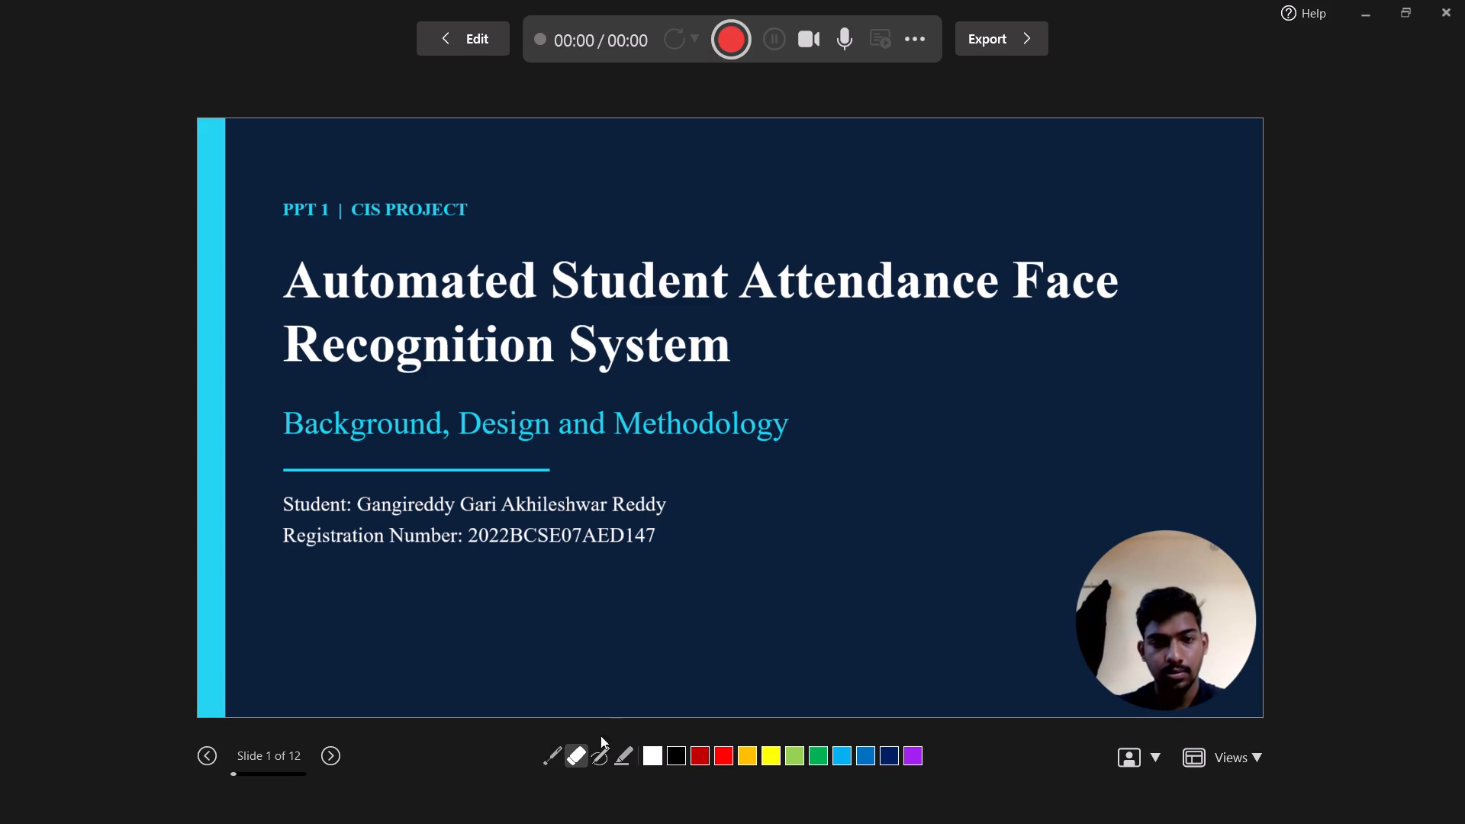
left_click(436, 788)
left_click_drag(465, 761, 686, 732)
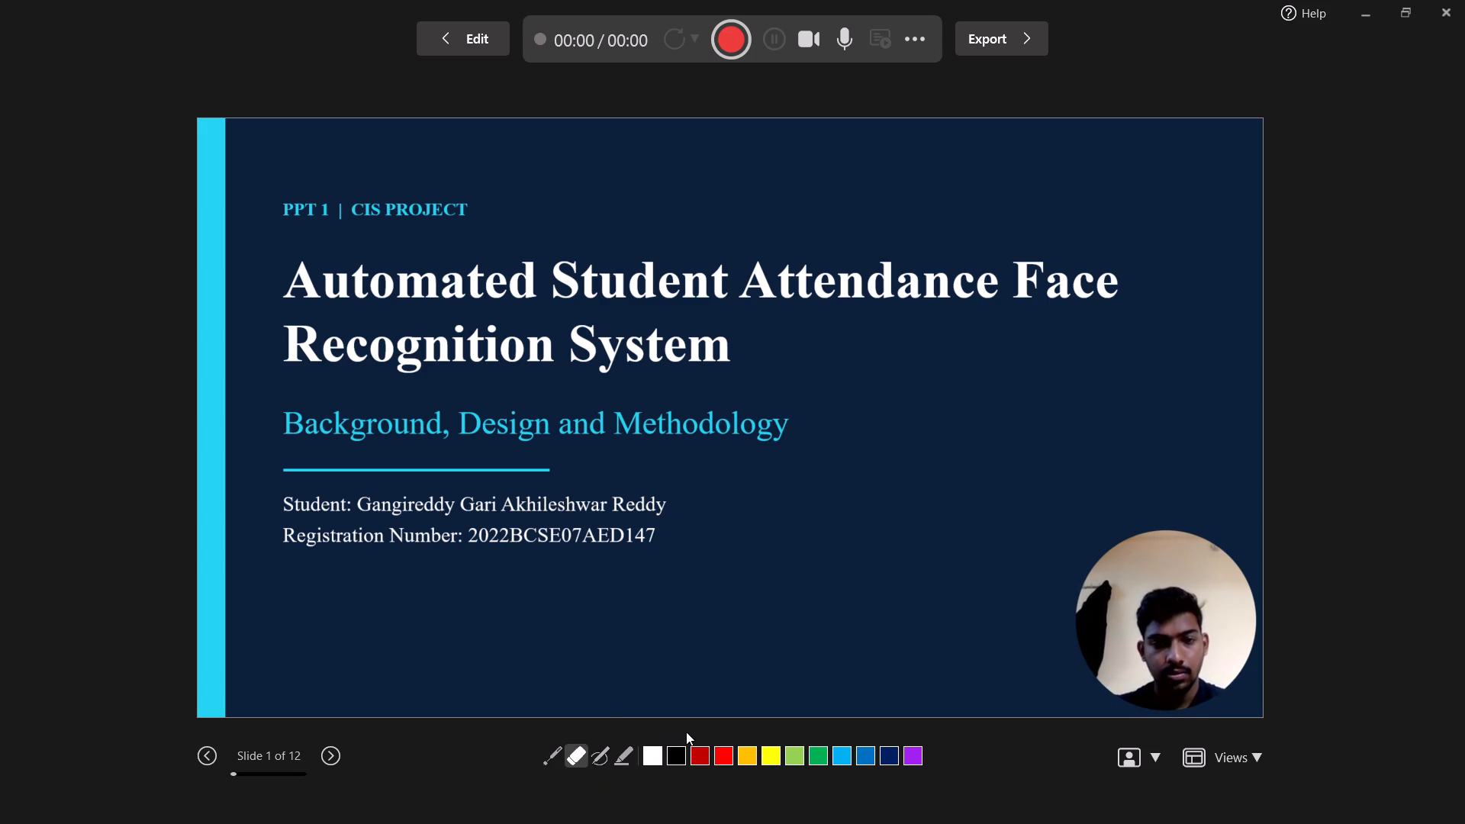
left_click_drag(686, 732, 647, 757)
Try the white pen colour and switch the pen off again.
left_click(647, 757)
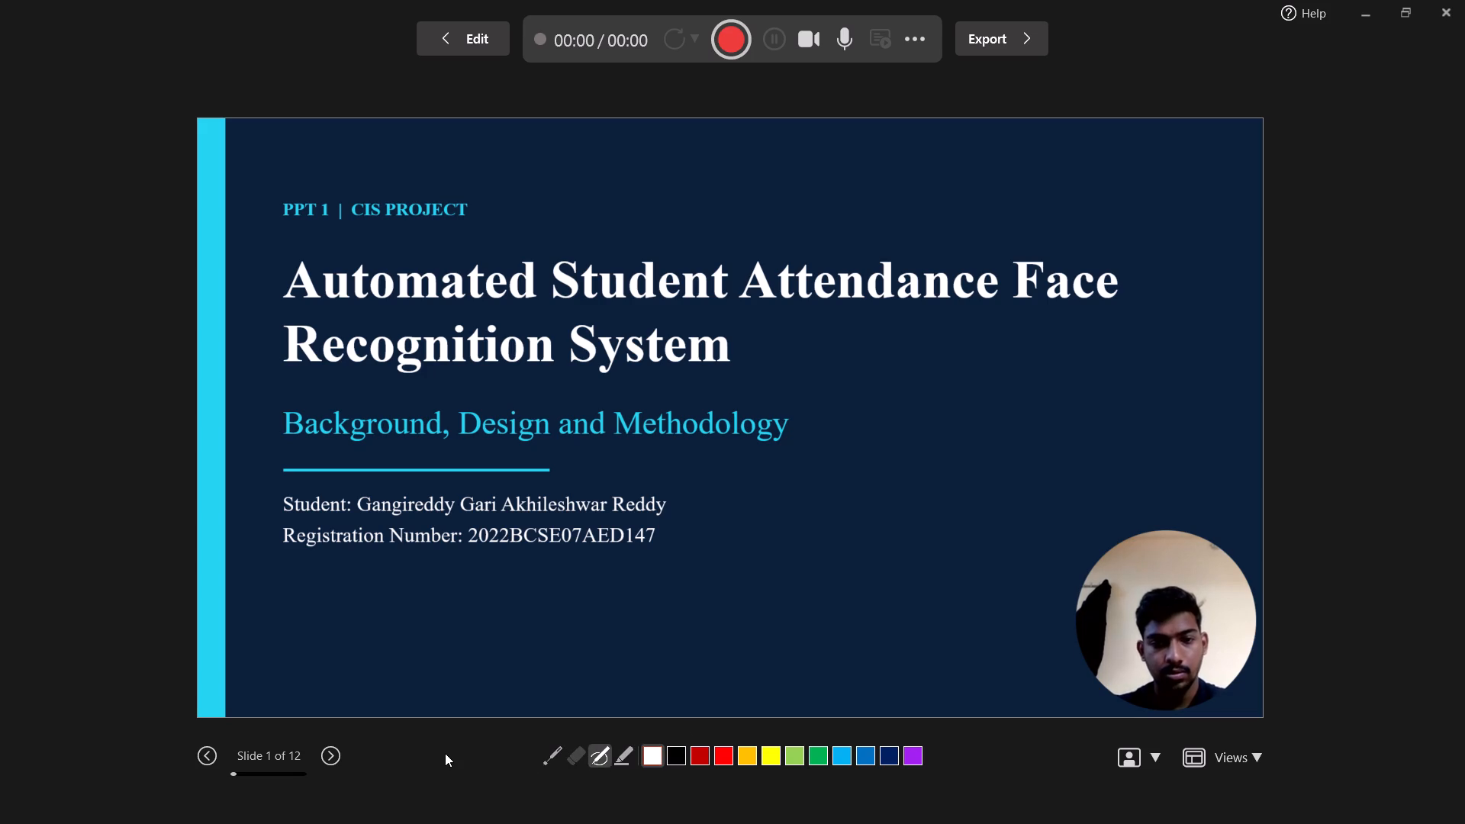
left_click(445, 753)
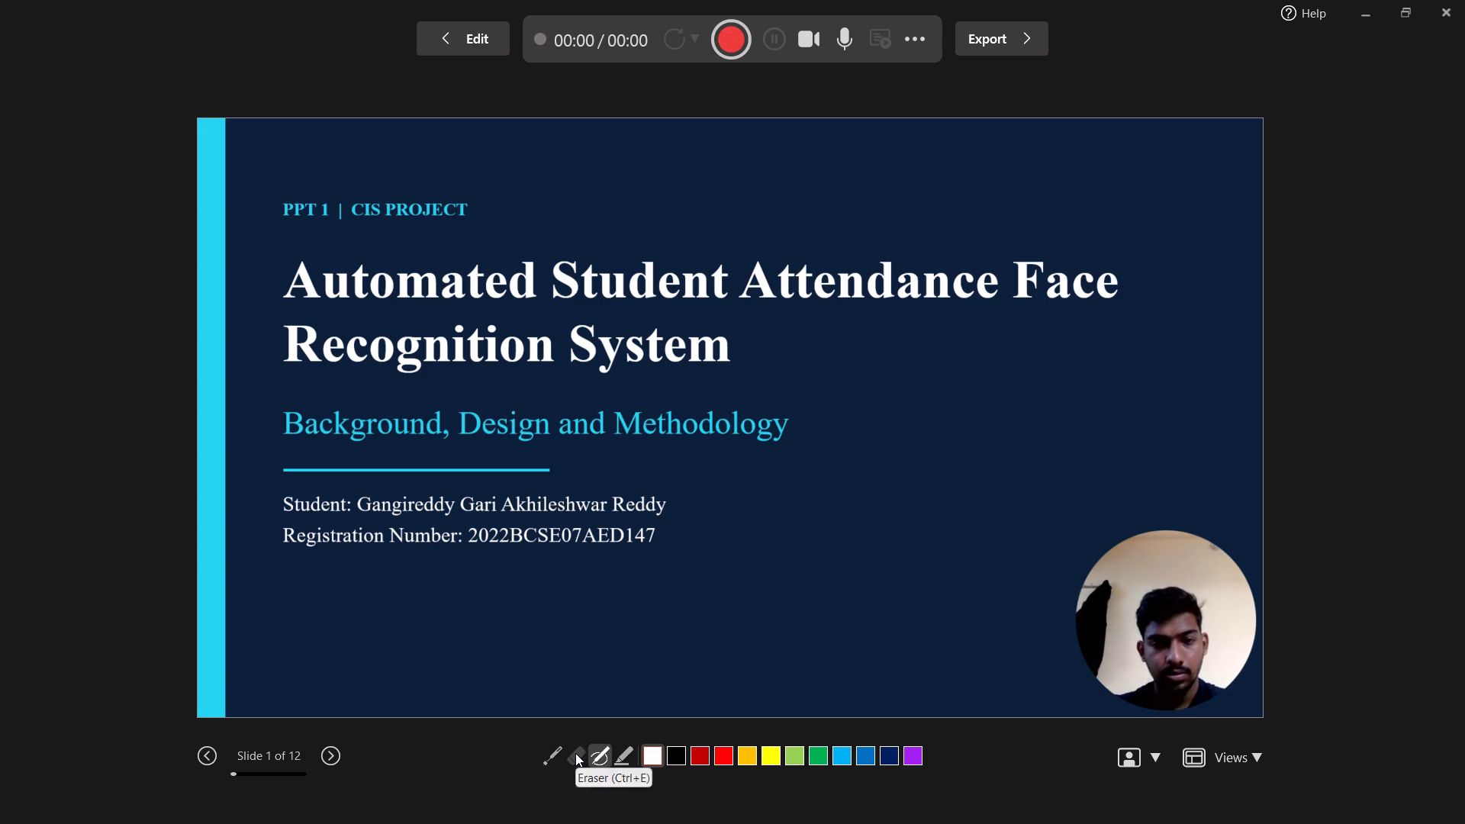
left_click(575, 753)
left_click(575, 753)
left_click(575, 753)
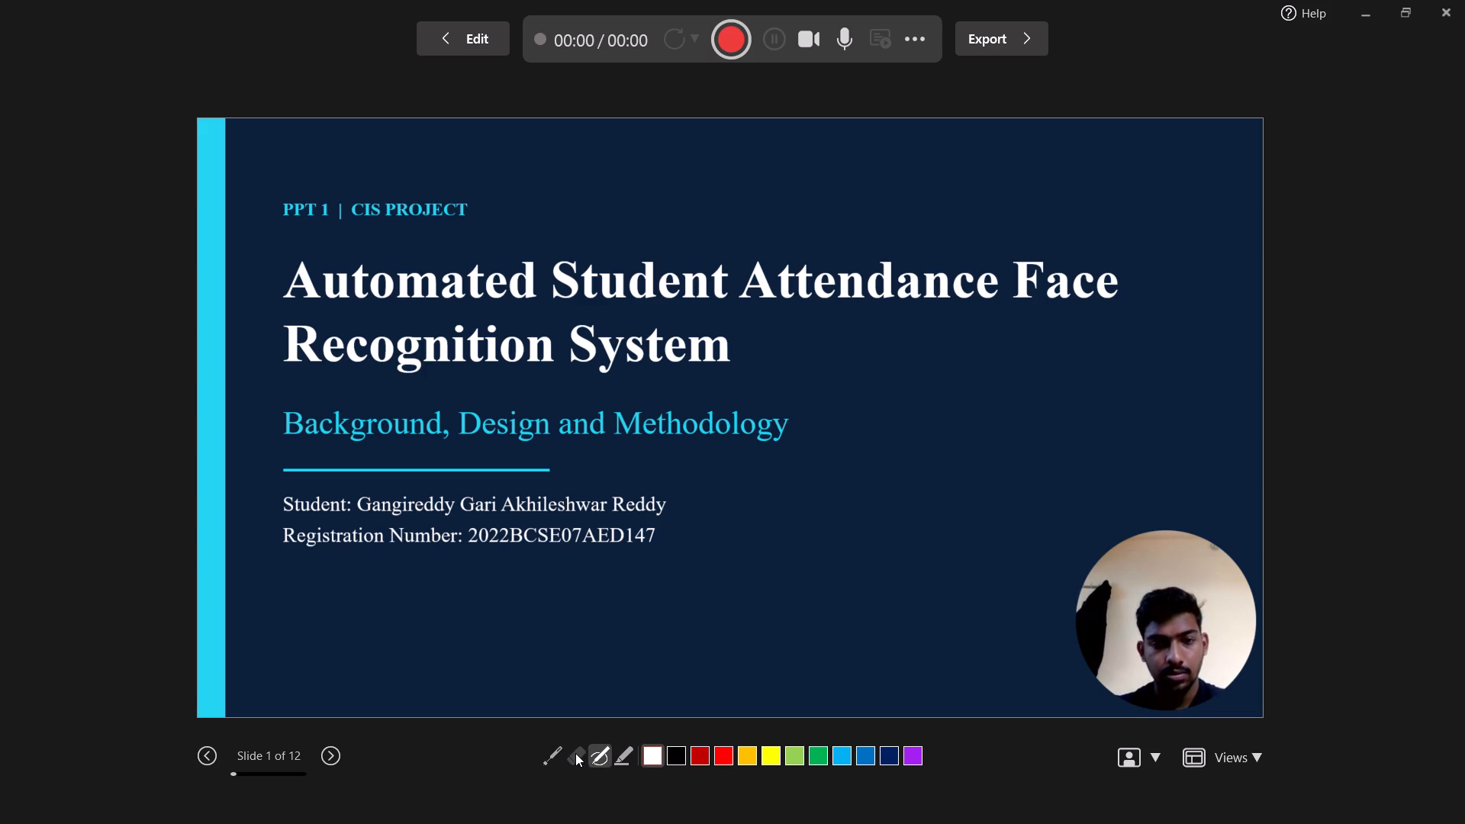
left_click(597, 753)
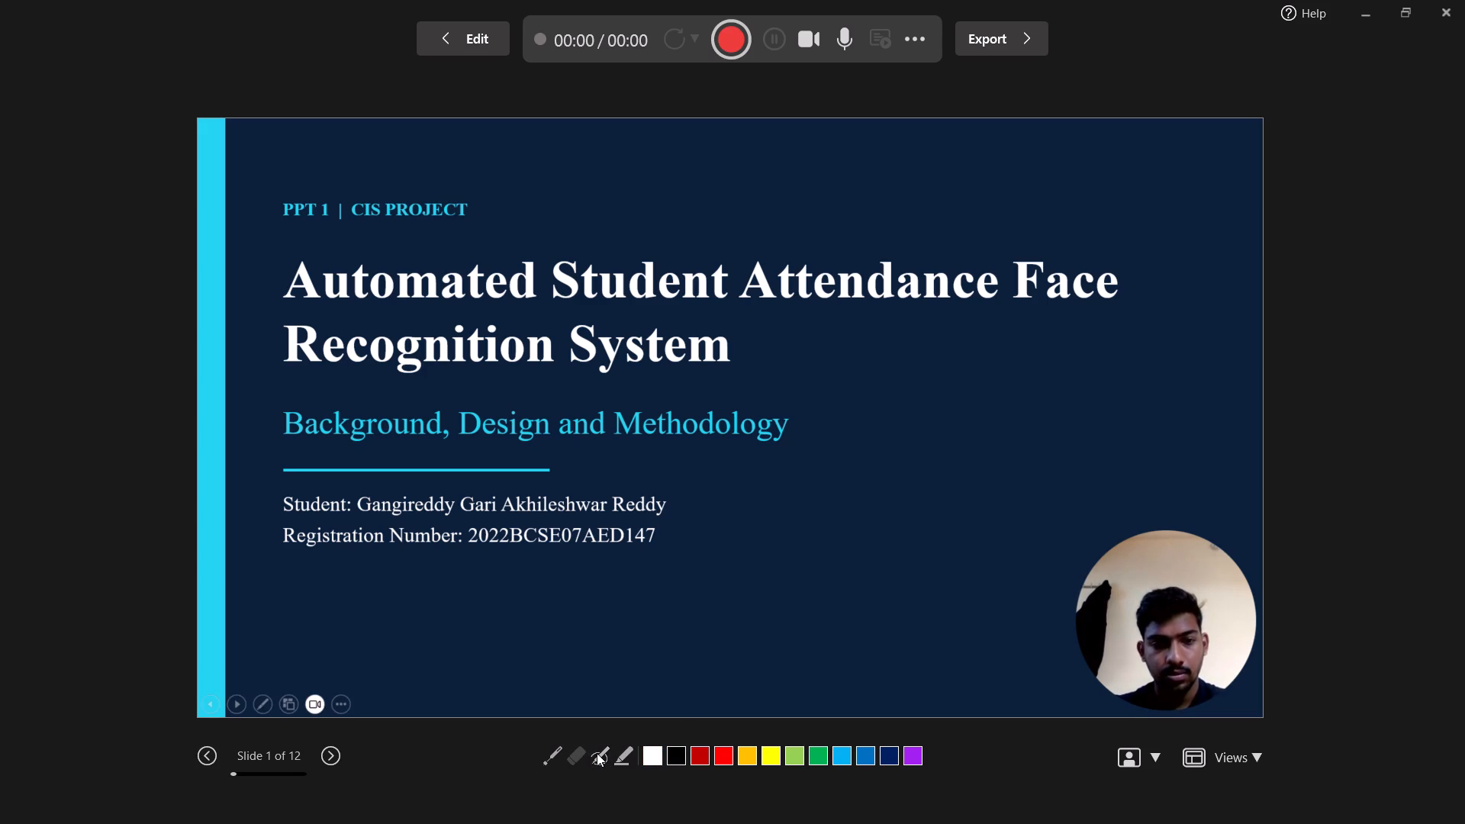
Activate the laser pointer and switch from it to the white pen.
left_click_drag(570, 755, 548, 753)
left_click(548, 753)
left_click(510, 761)
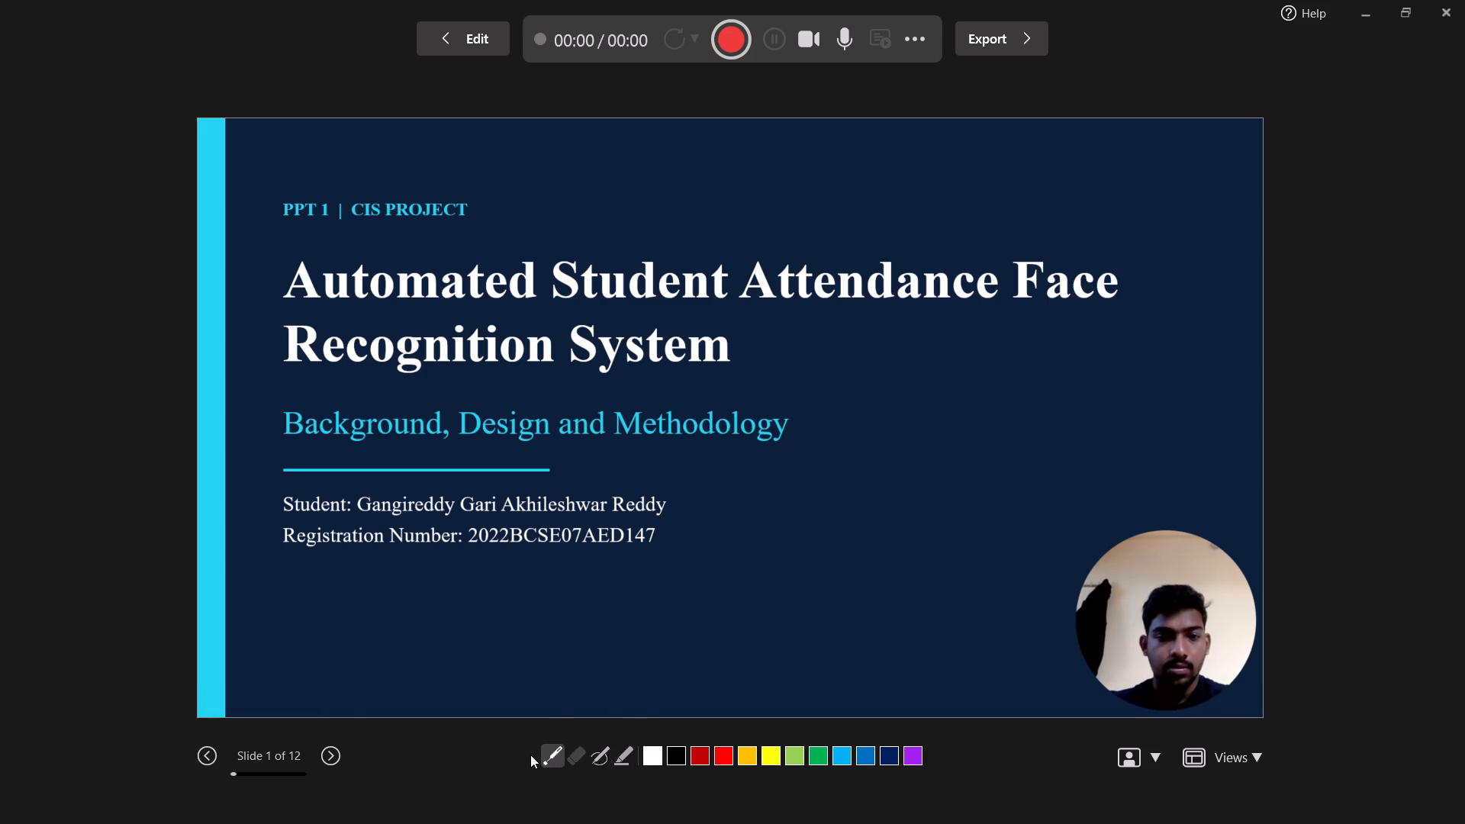
left_click(599, 750)
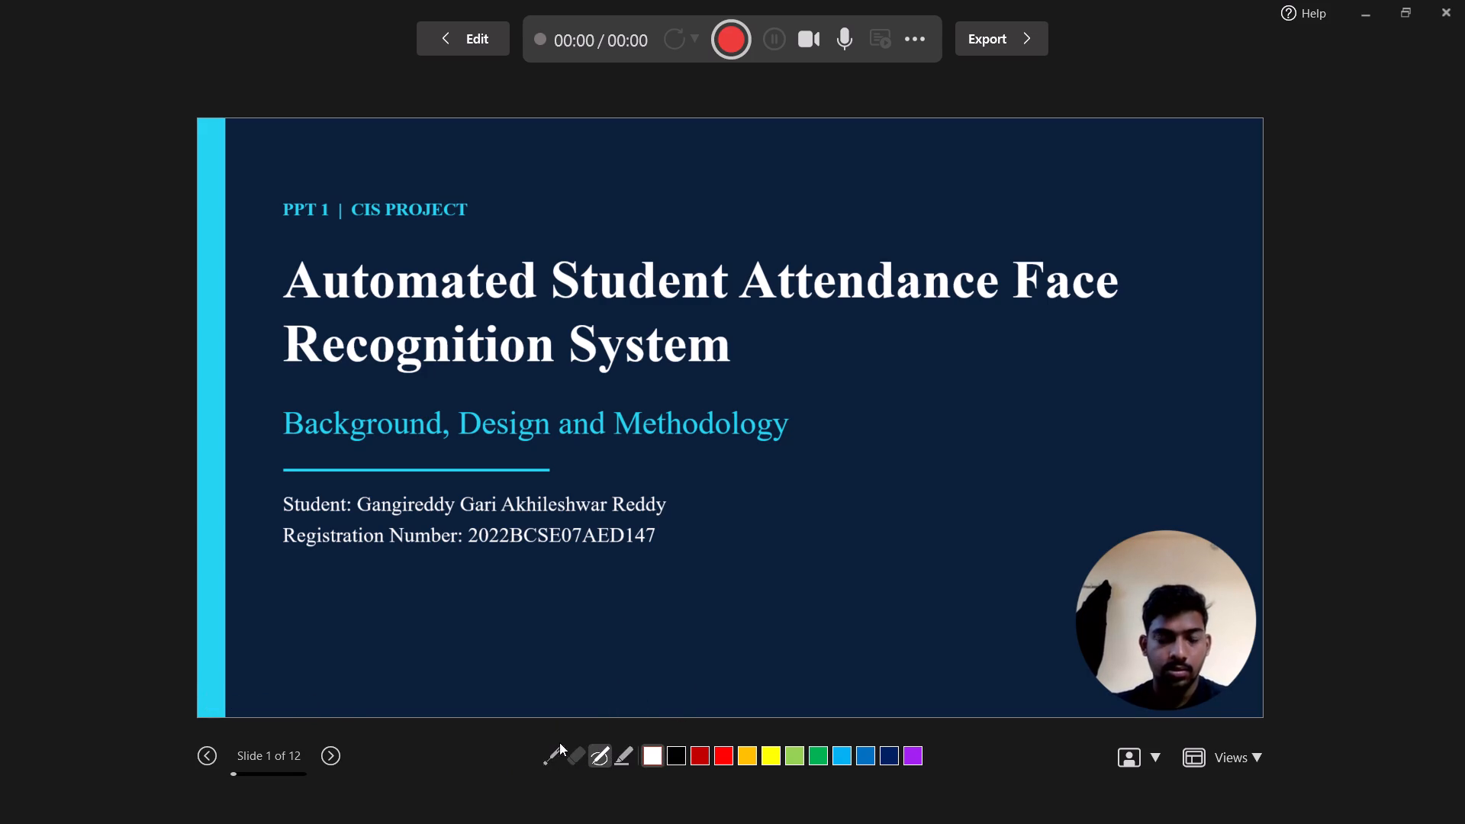
left_click(489, 750)
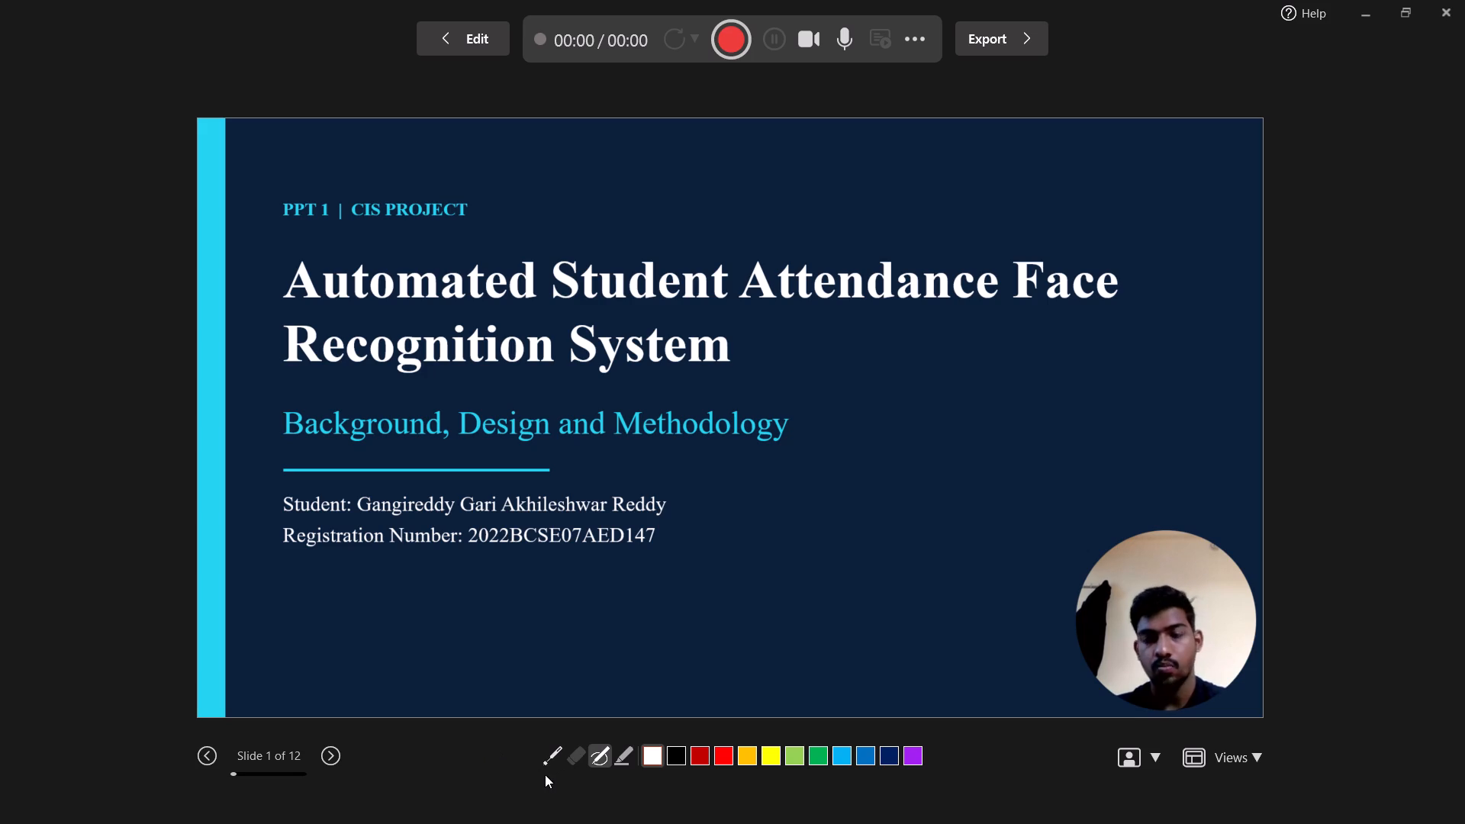
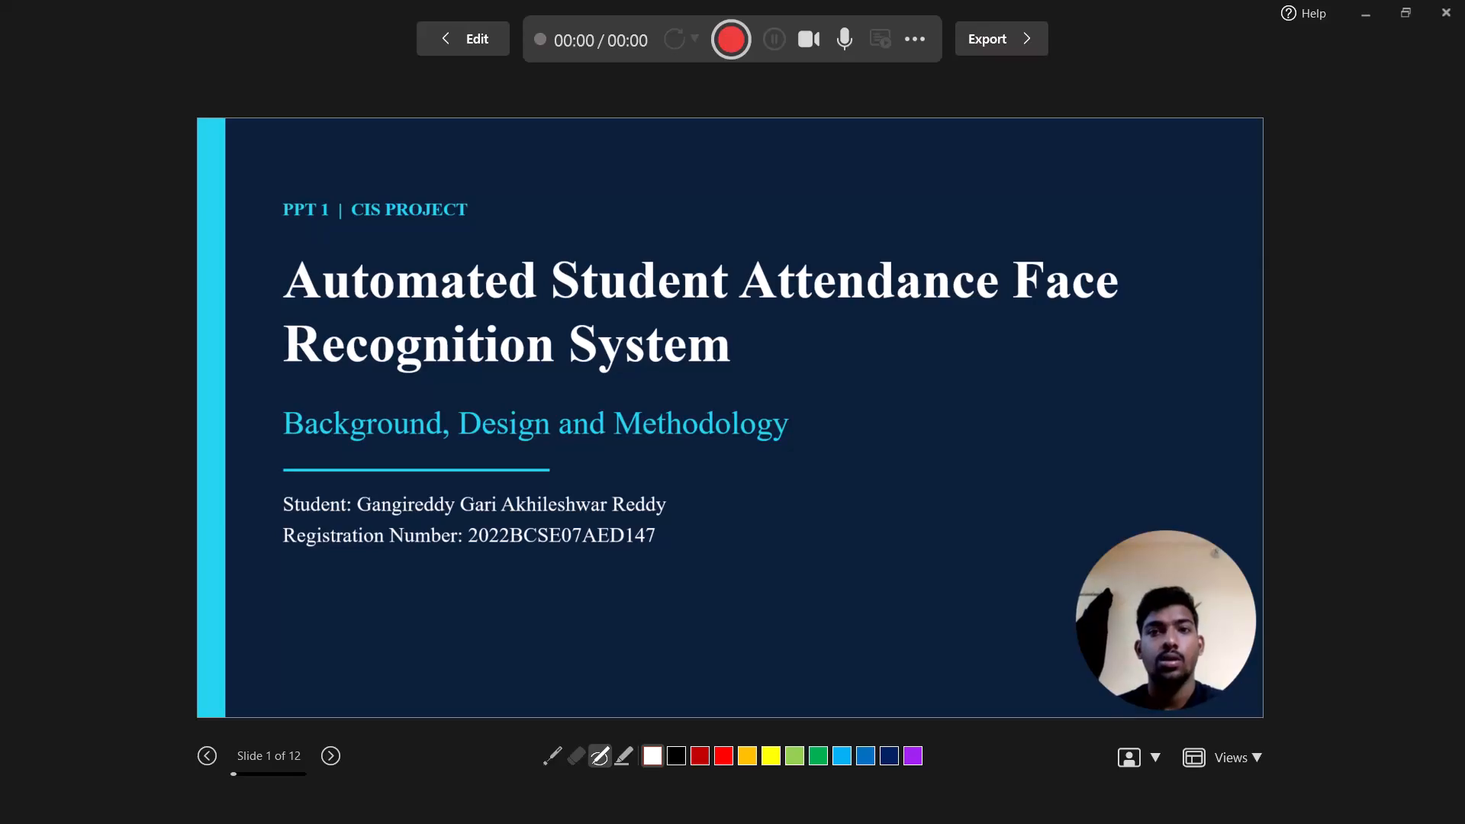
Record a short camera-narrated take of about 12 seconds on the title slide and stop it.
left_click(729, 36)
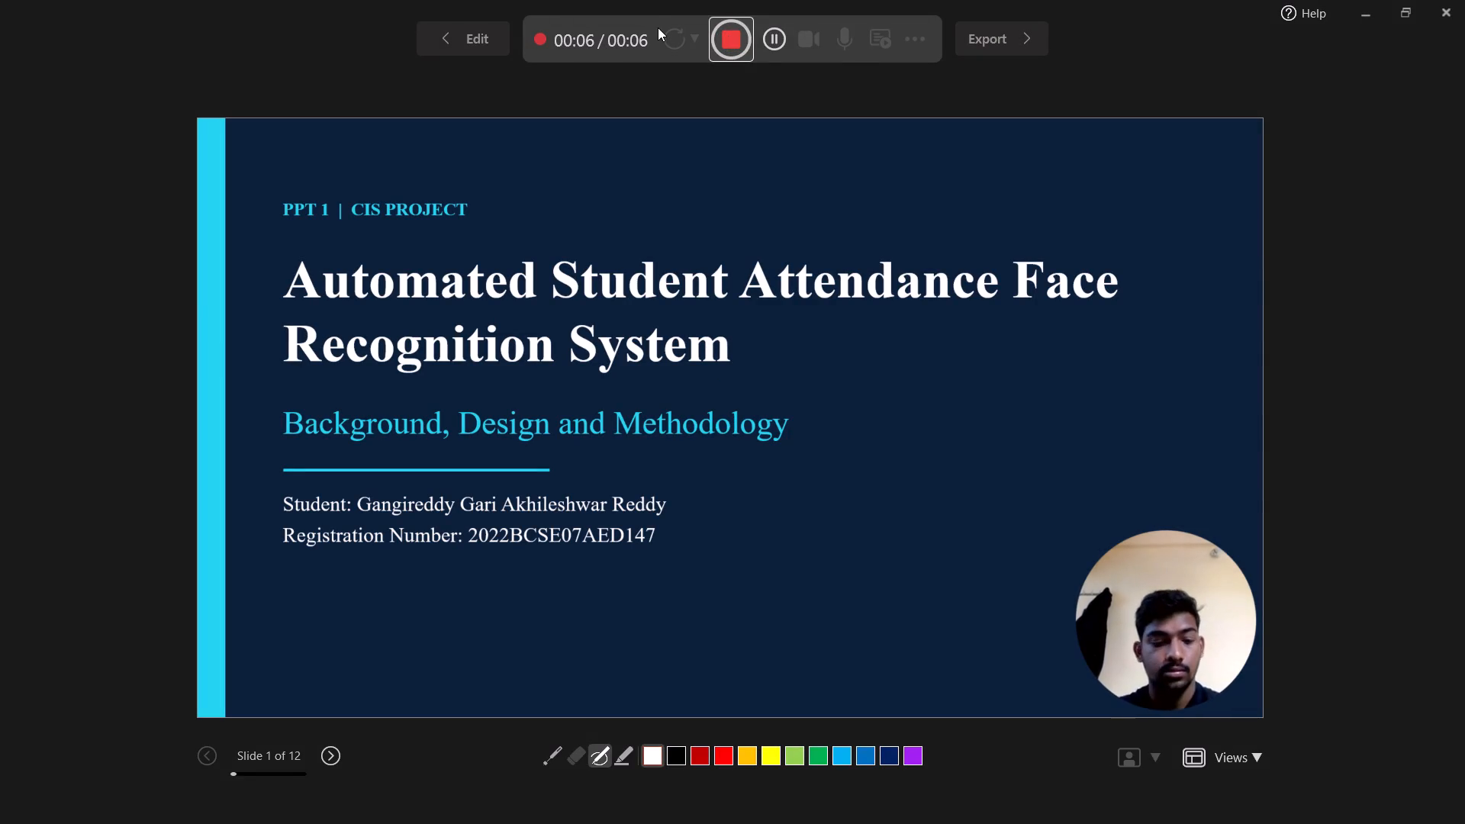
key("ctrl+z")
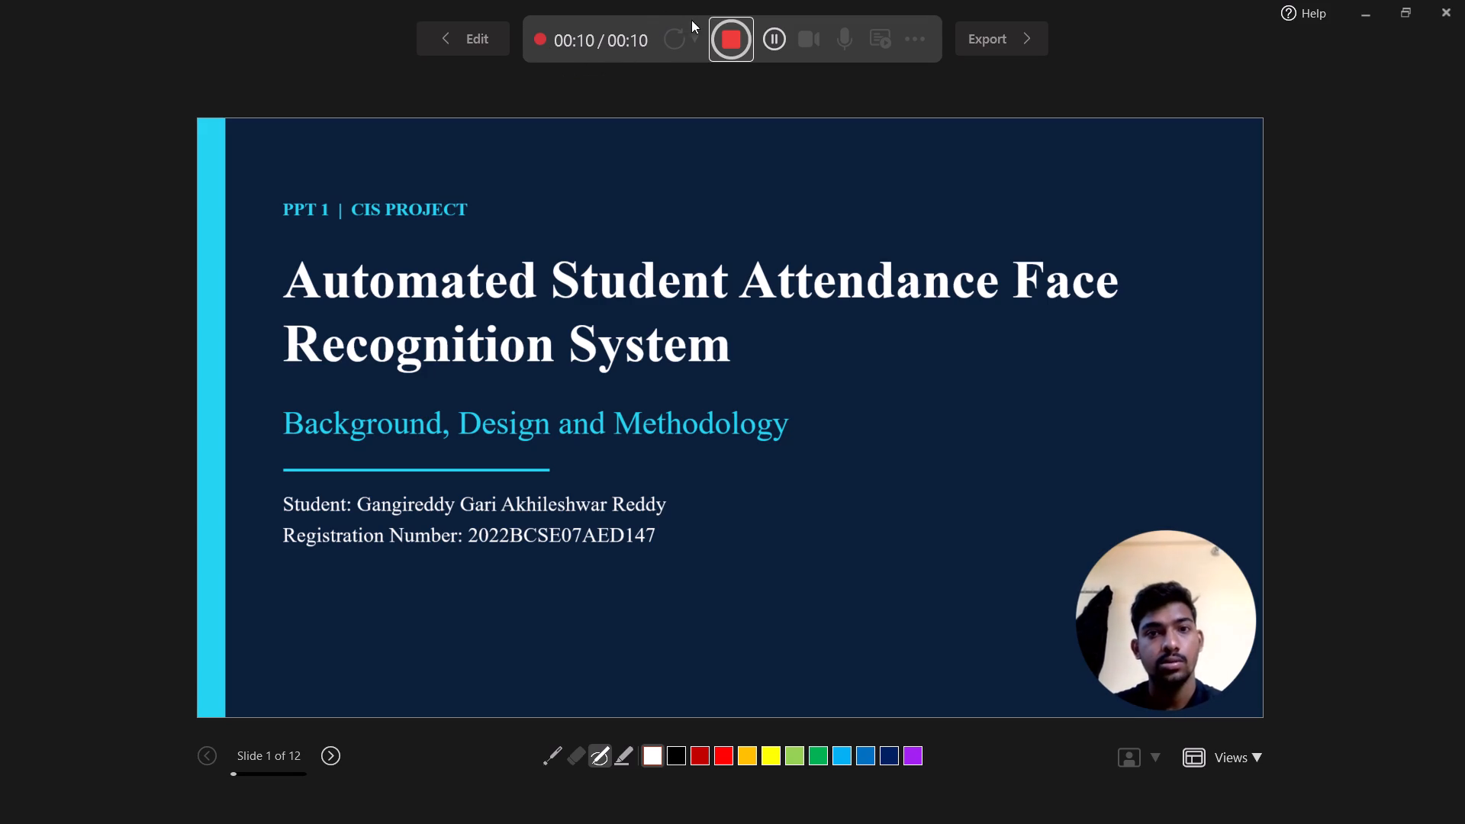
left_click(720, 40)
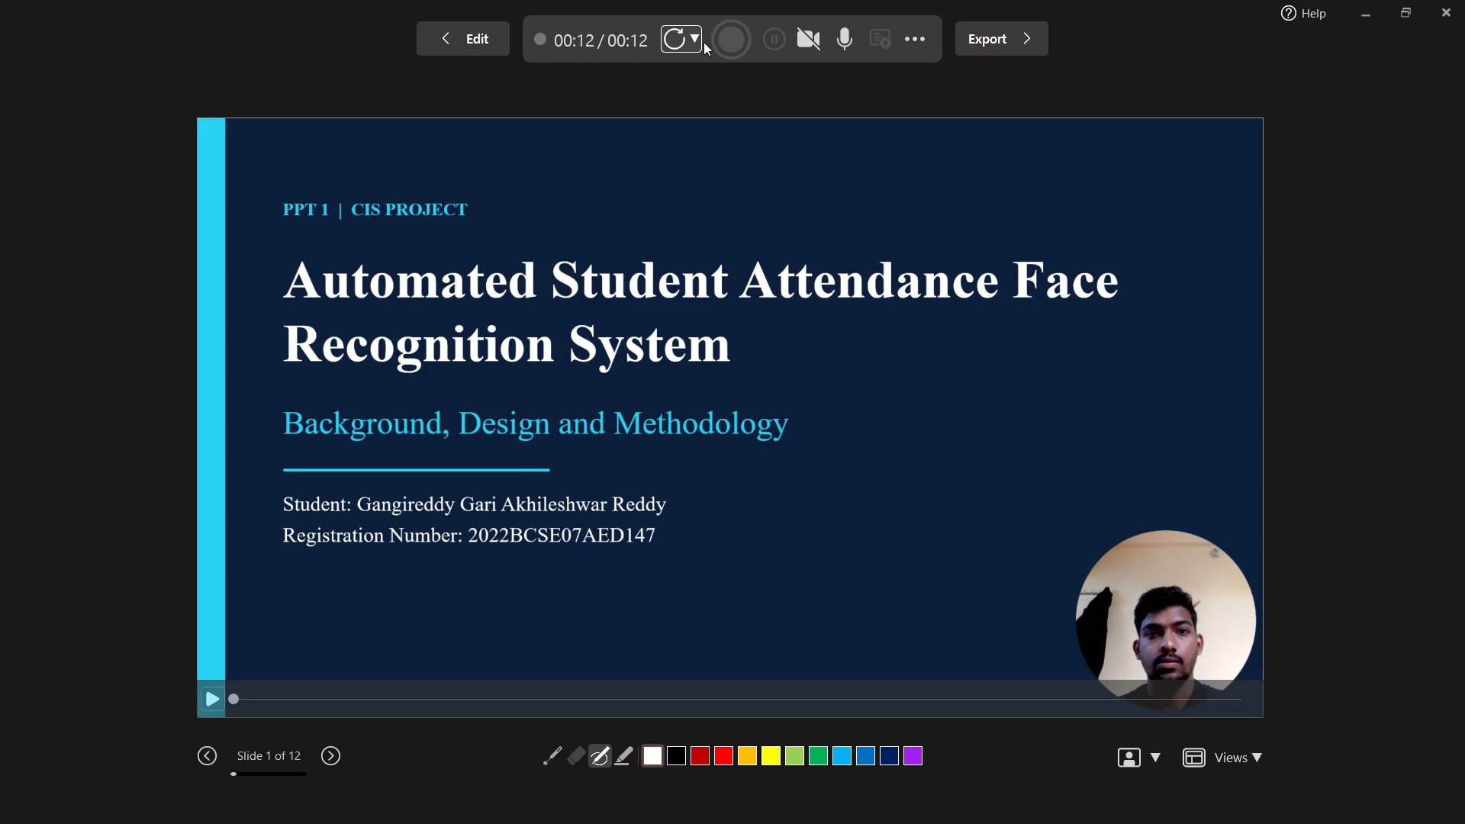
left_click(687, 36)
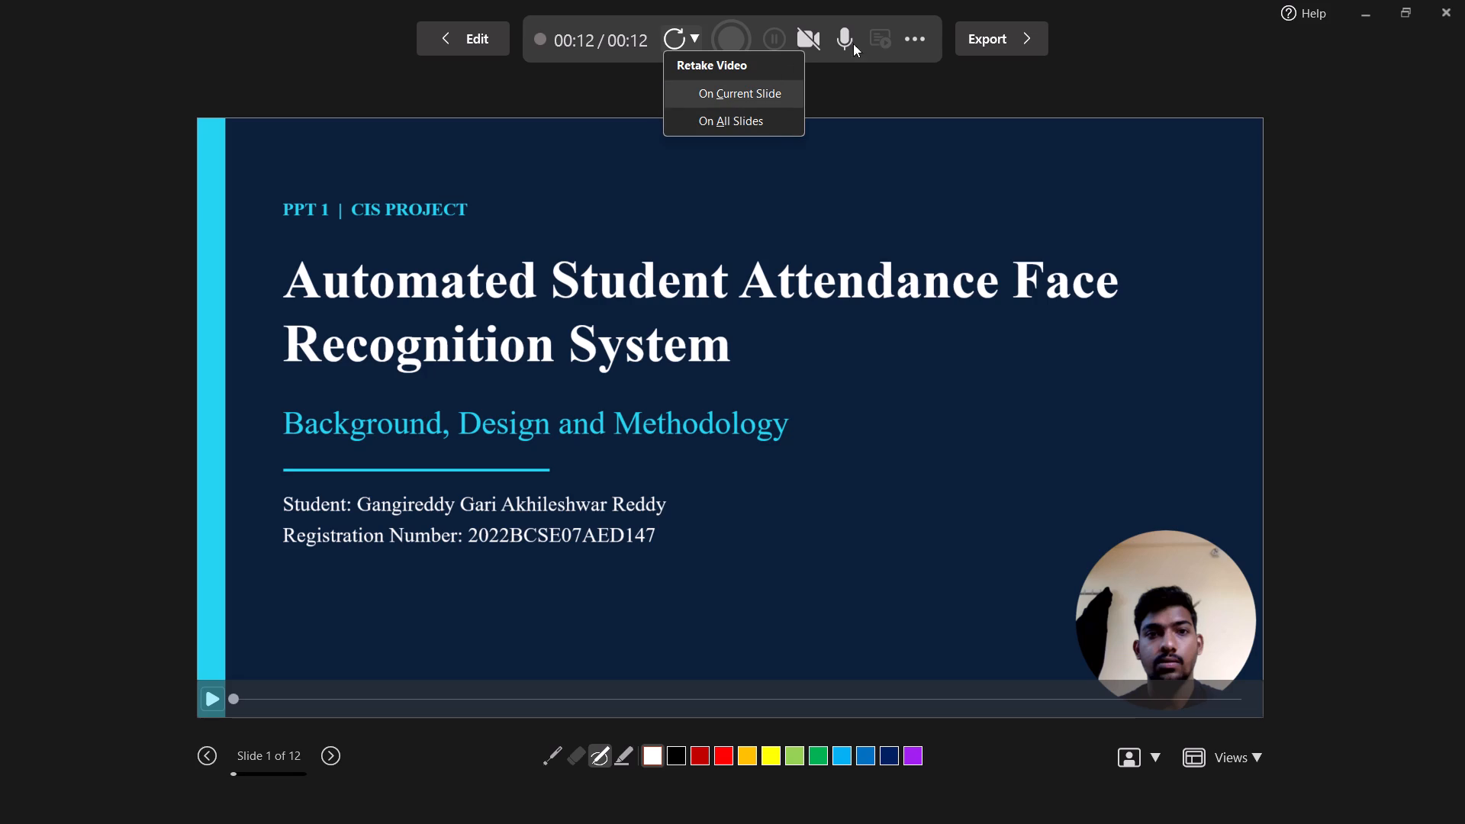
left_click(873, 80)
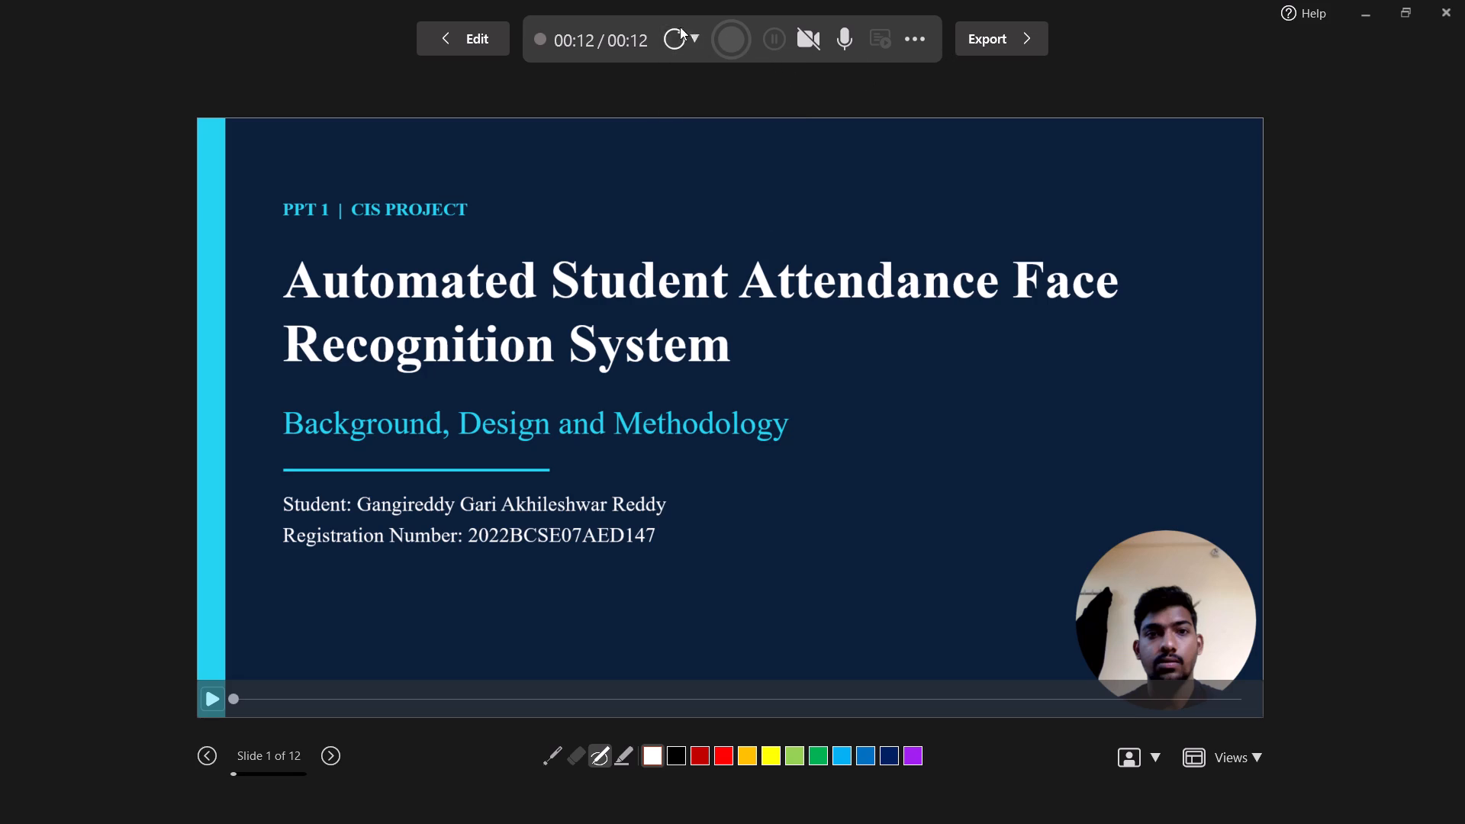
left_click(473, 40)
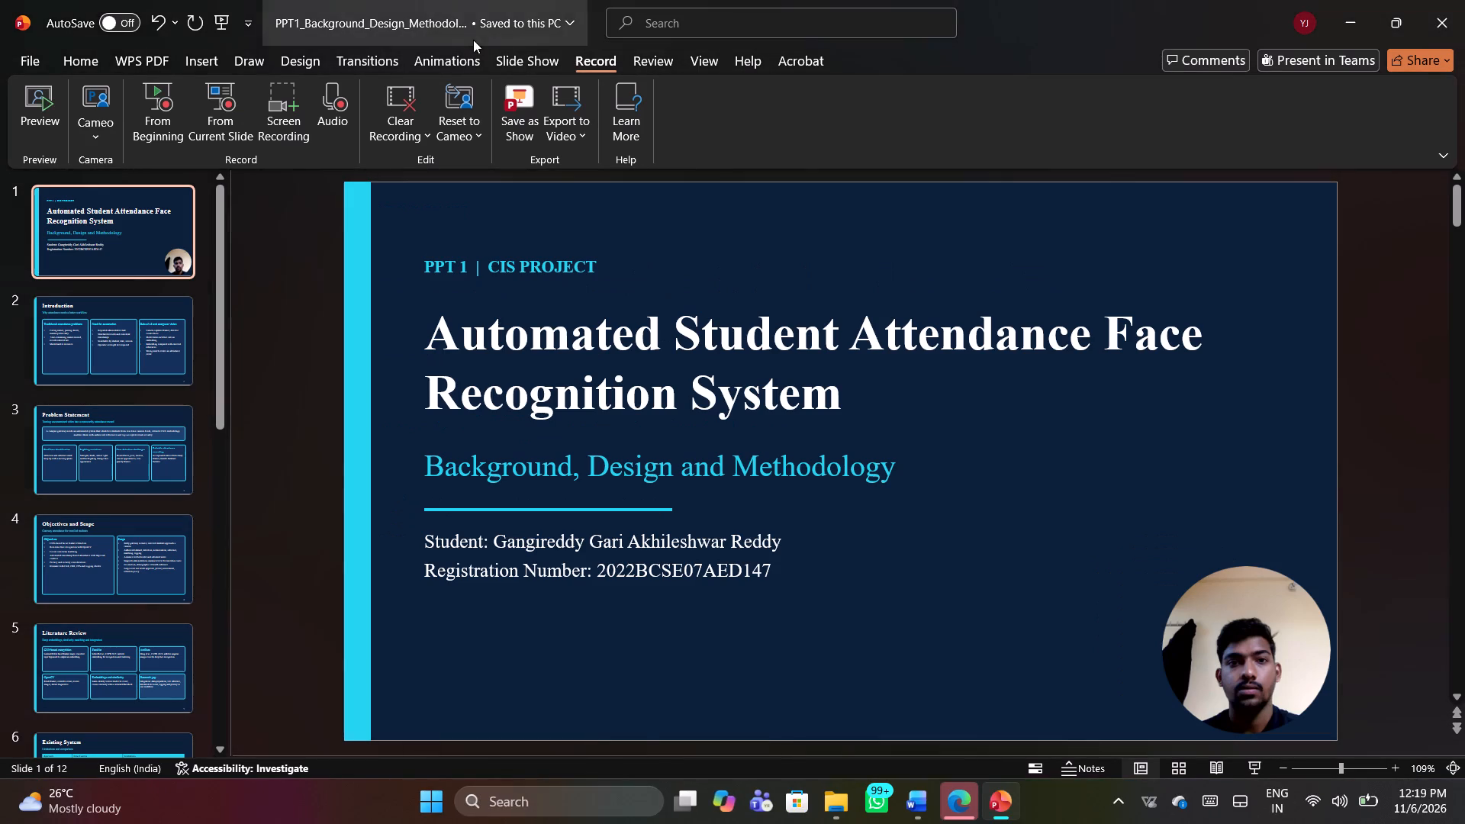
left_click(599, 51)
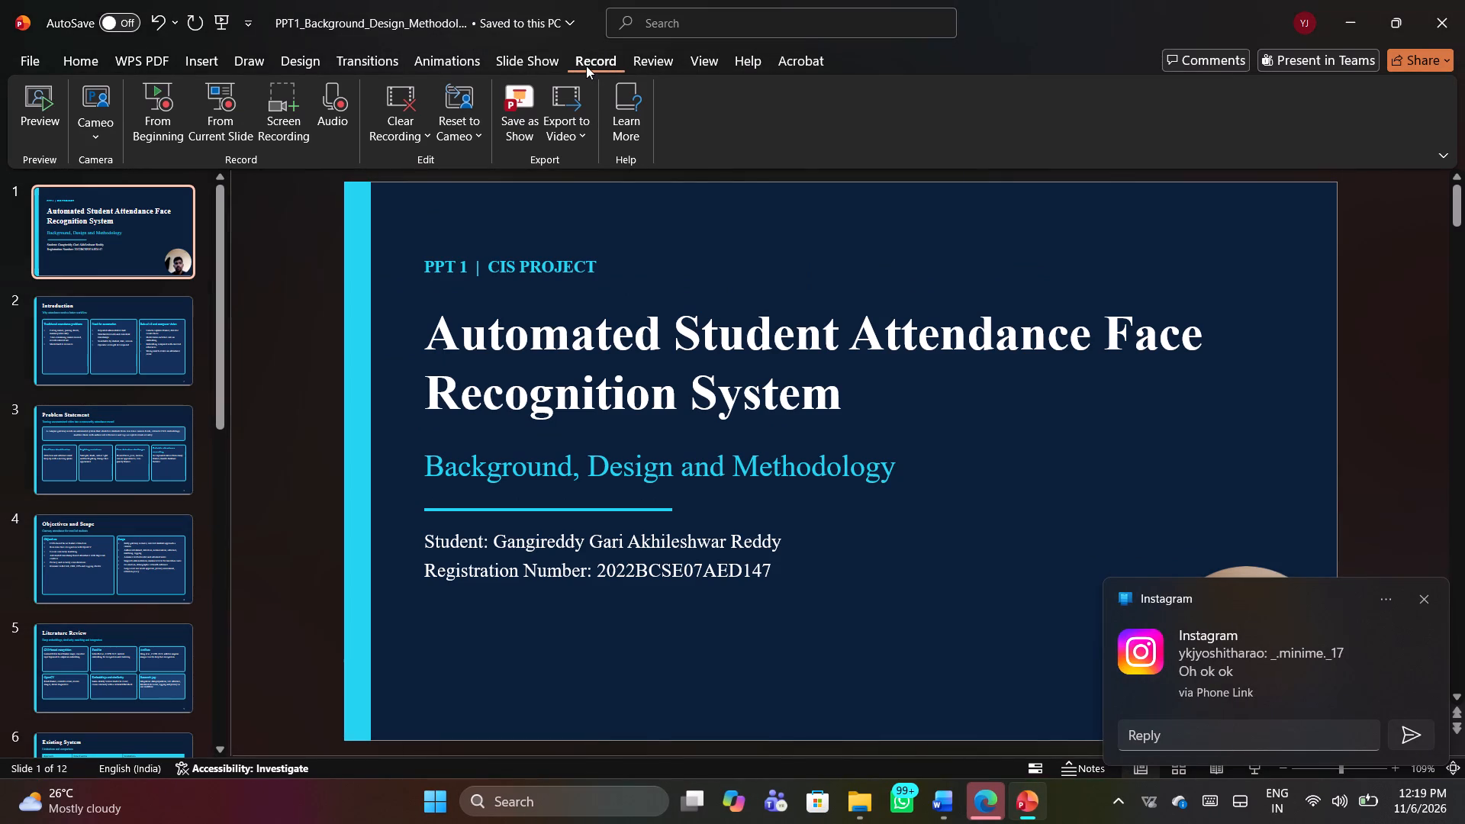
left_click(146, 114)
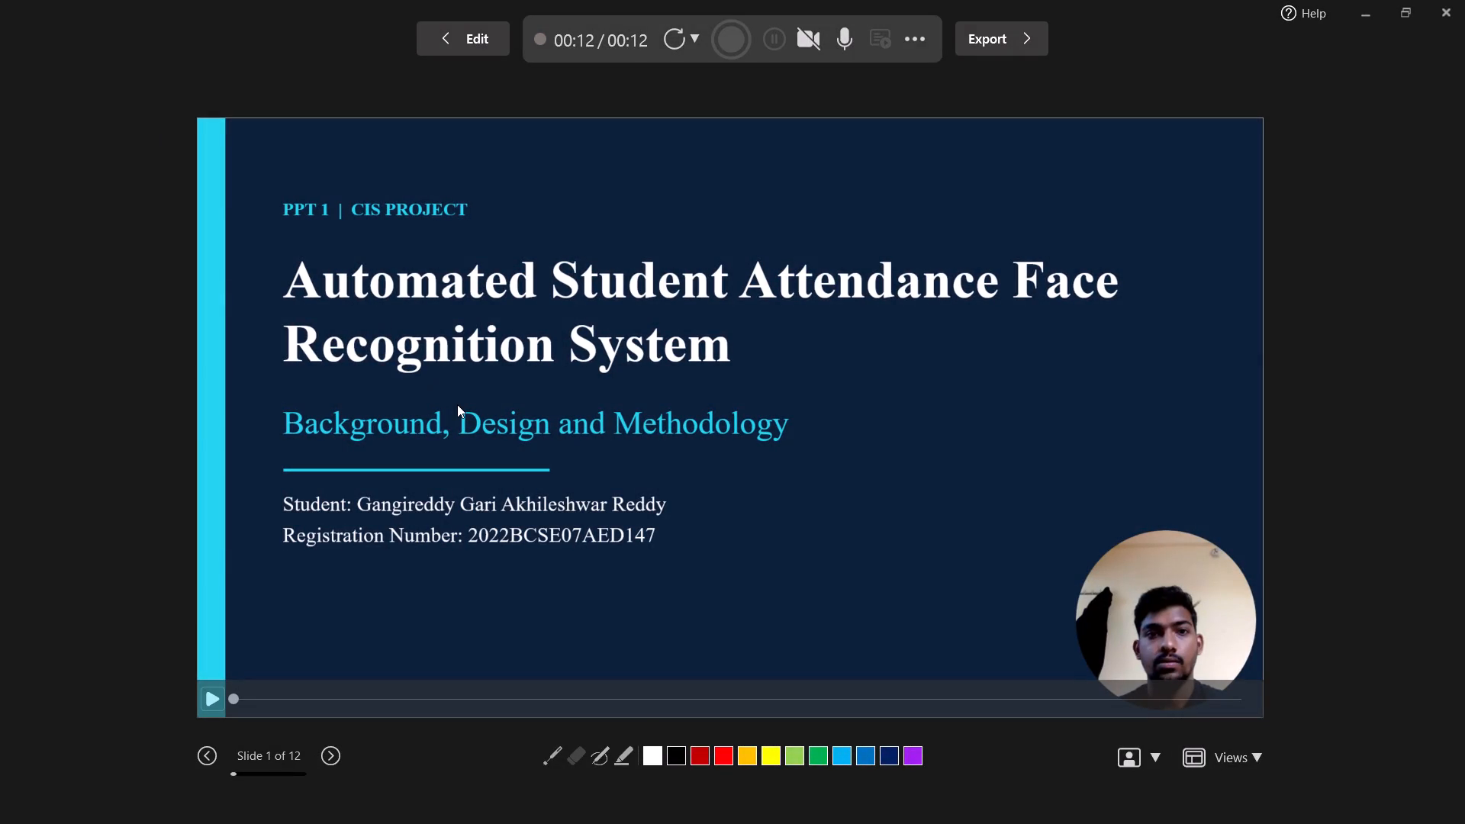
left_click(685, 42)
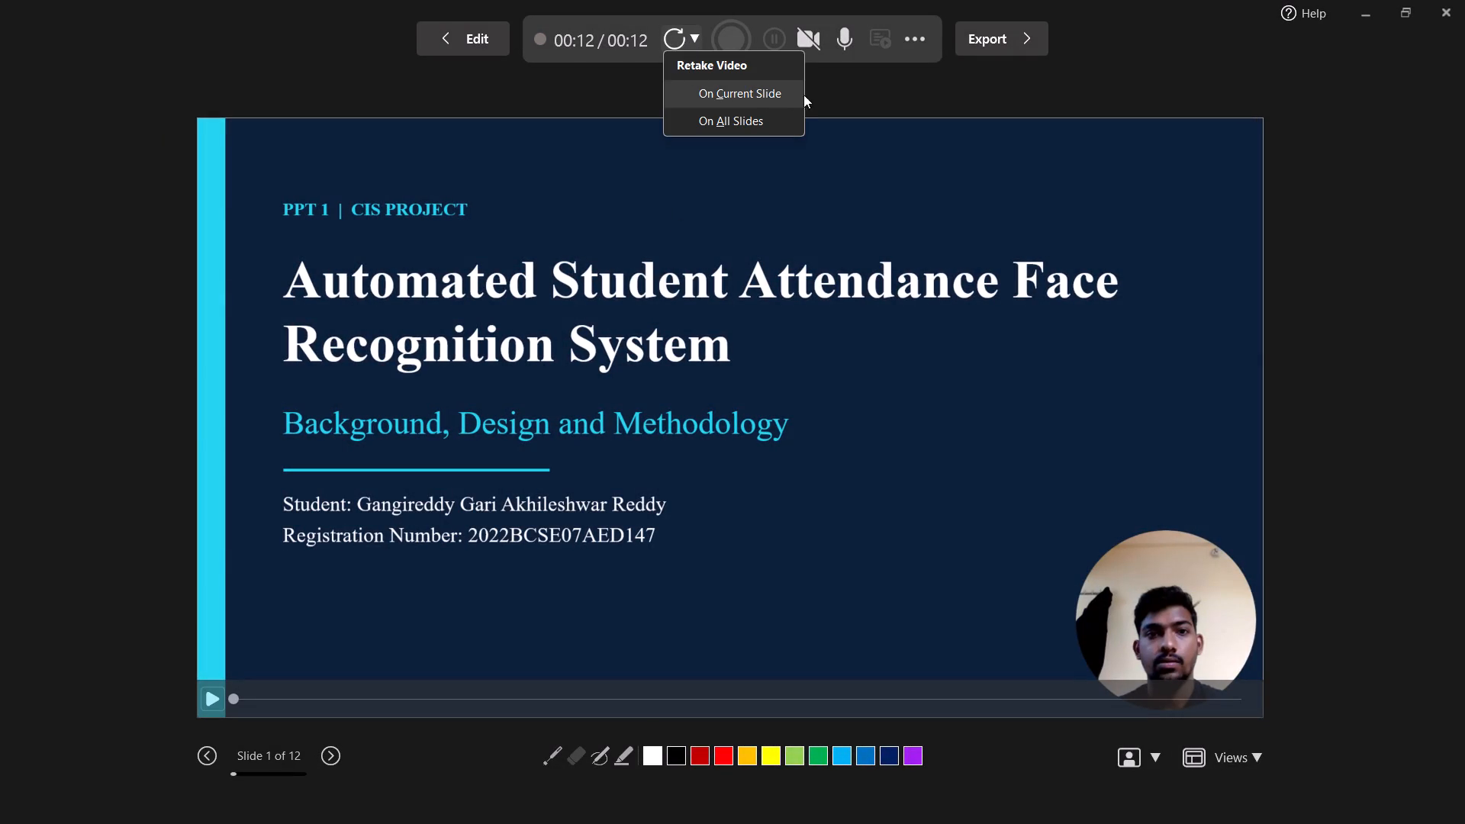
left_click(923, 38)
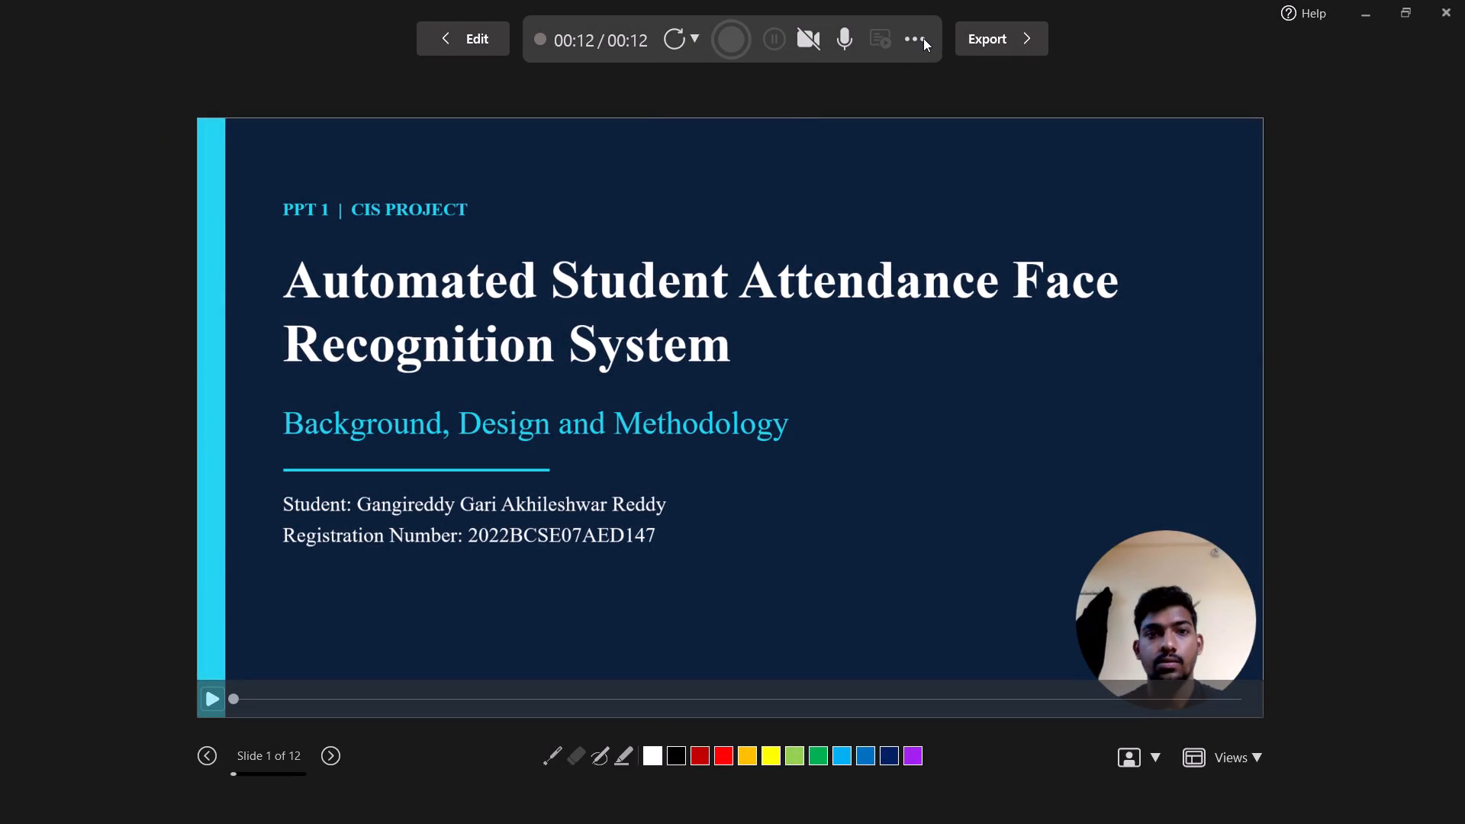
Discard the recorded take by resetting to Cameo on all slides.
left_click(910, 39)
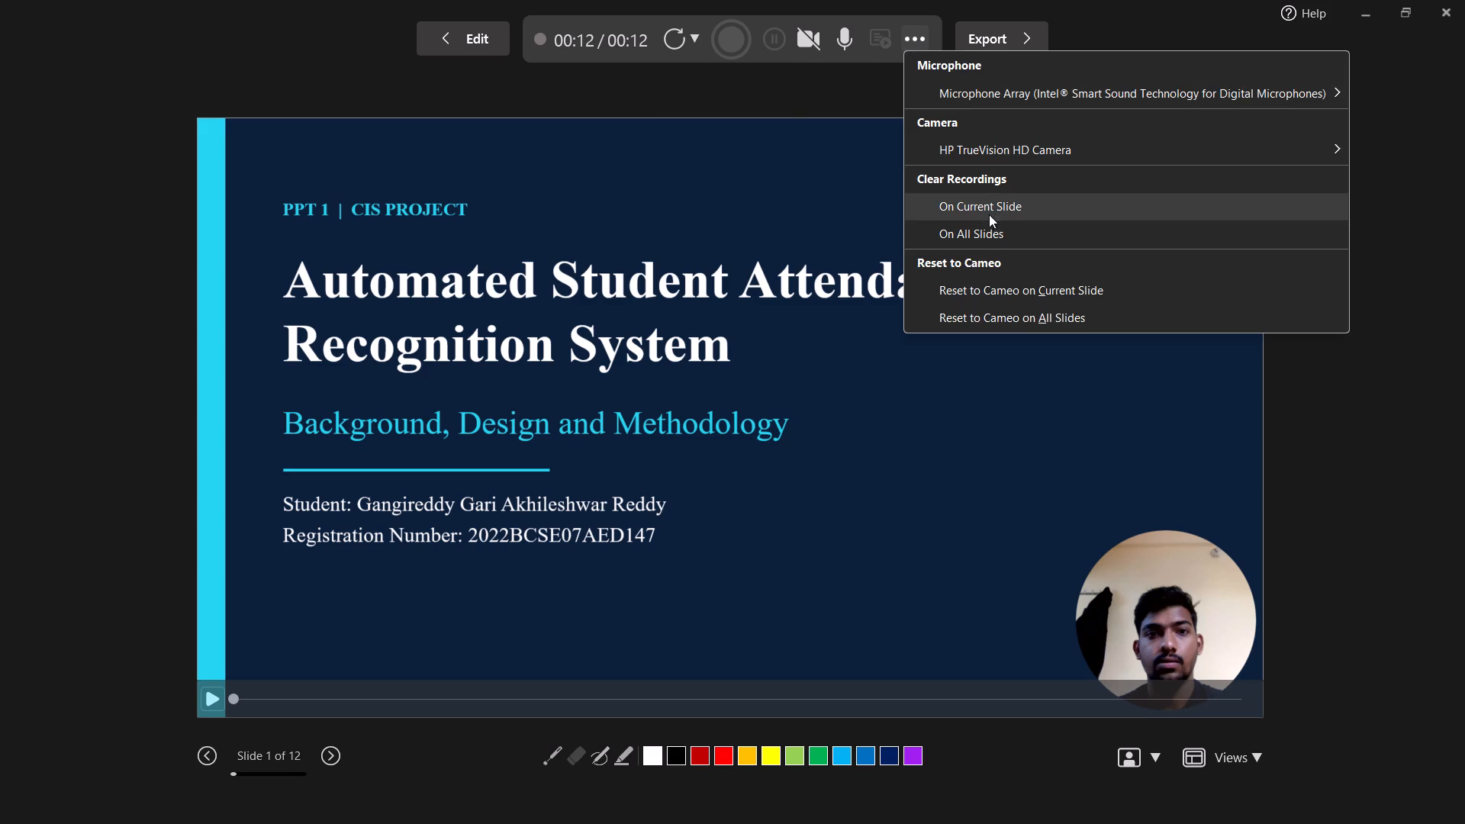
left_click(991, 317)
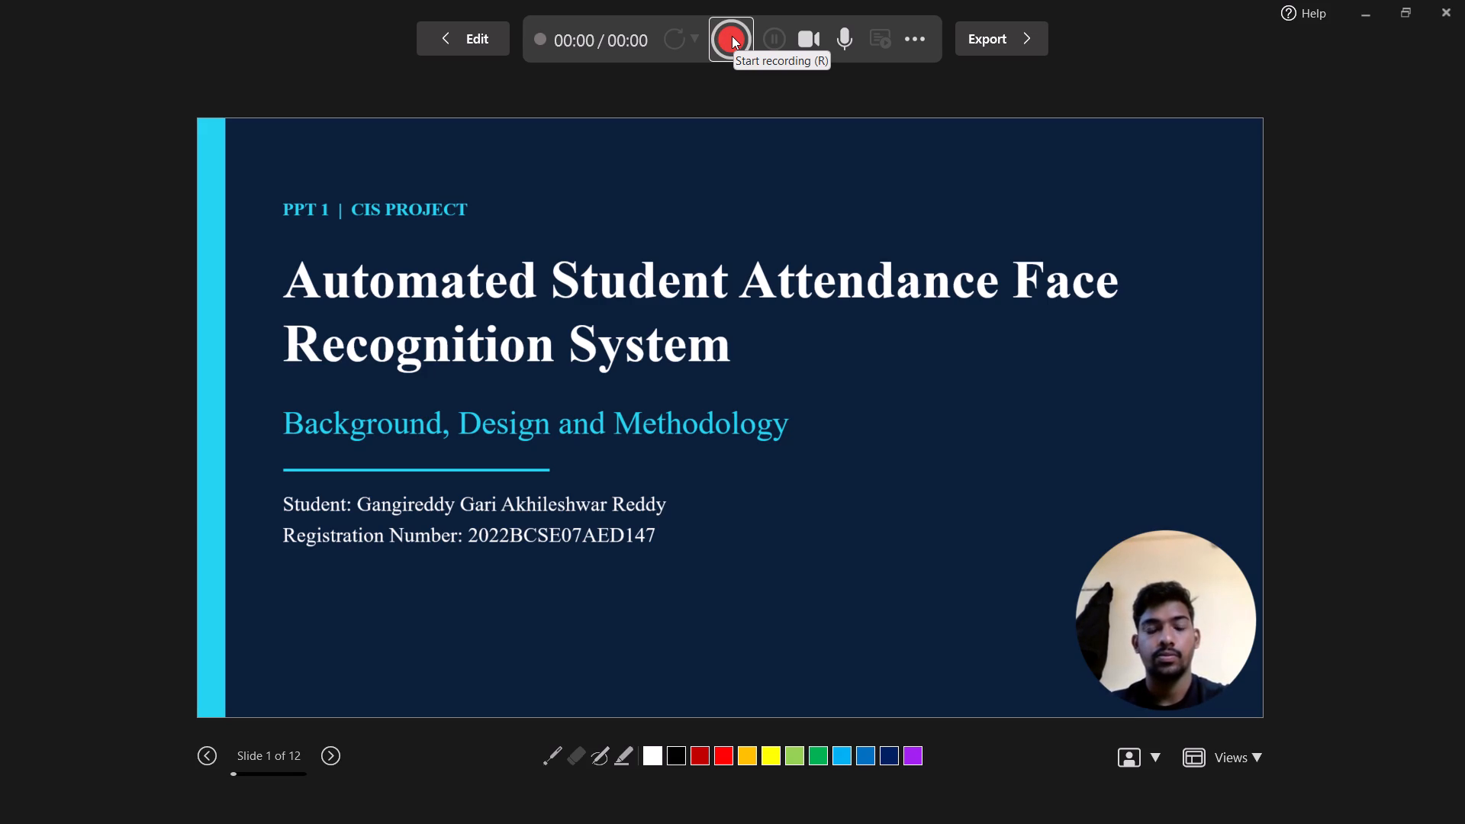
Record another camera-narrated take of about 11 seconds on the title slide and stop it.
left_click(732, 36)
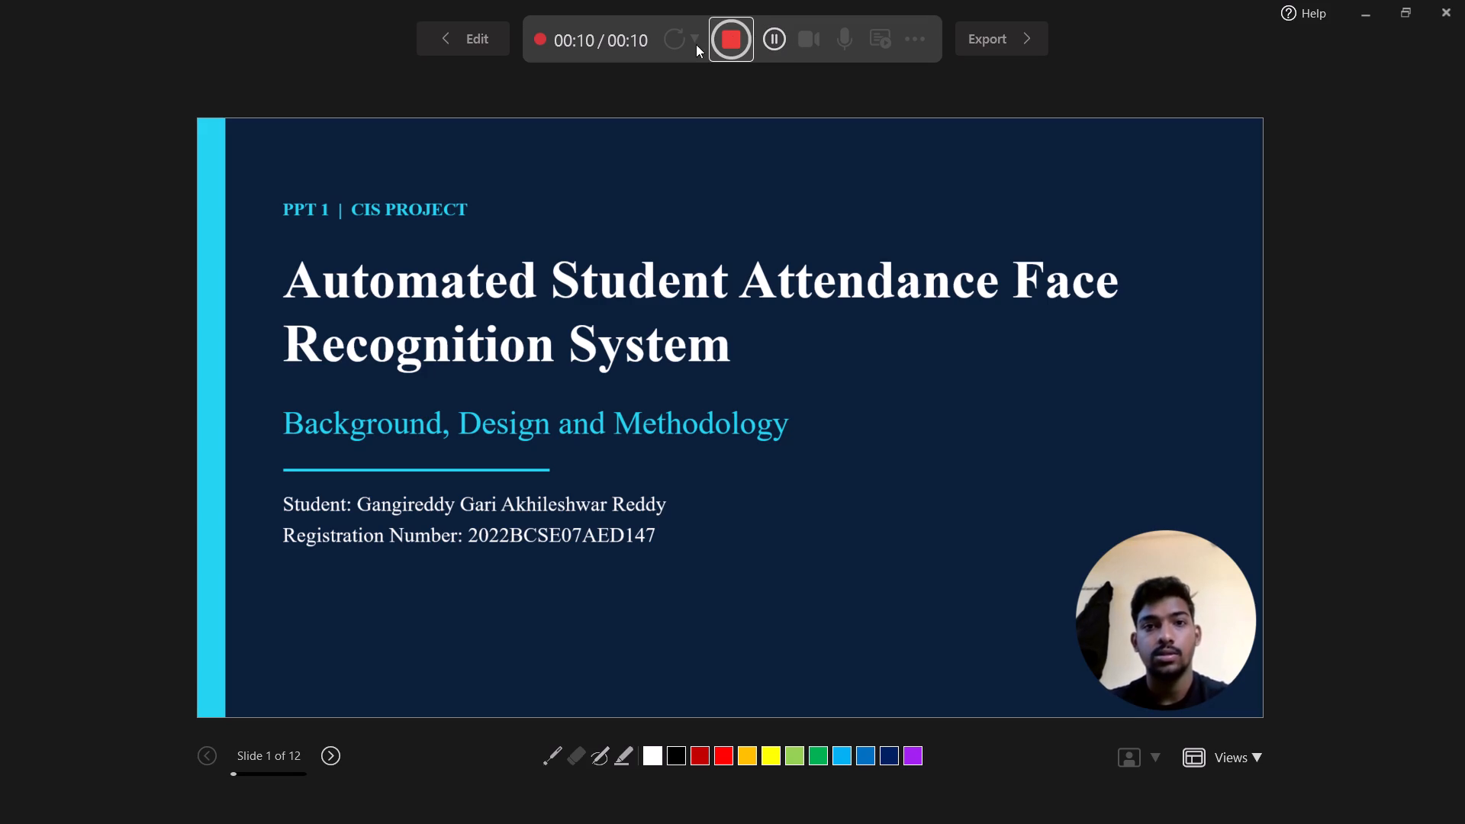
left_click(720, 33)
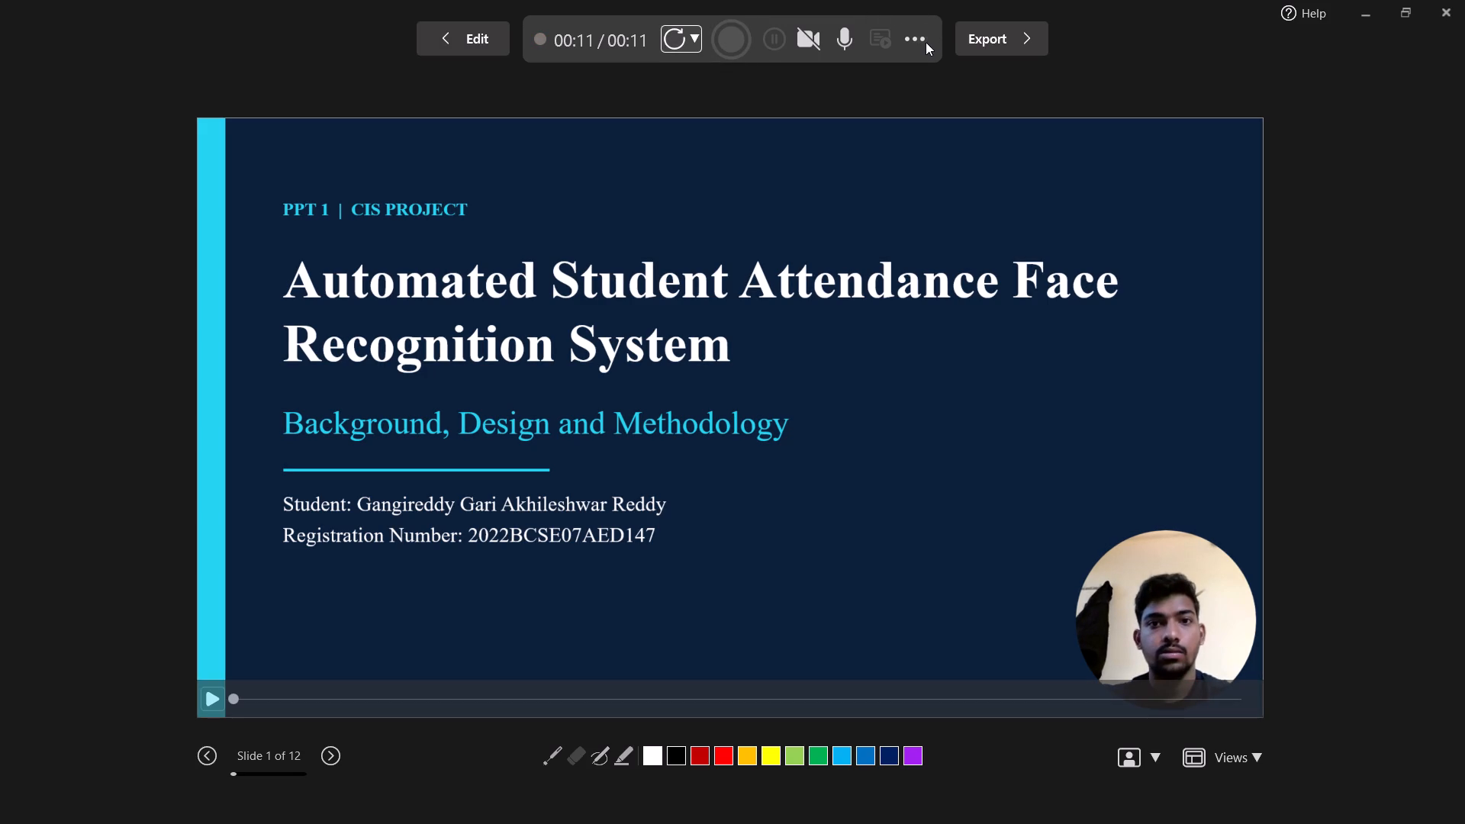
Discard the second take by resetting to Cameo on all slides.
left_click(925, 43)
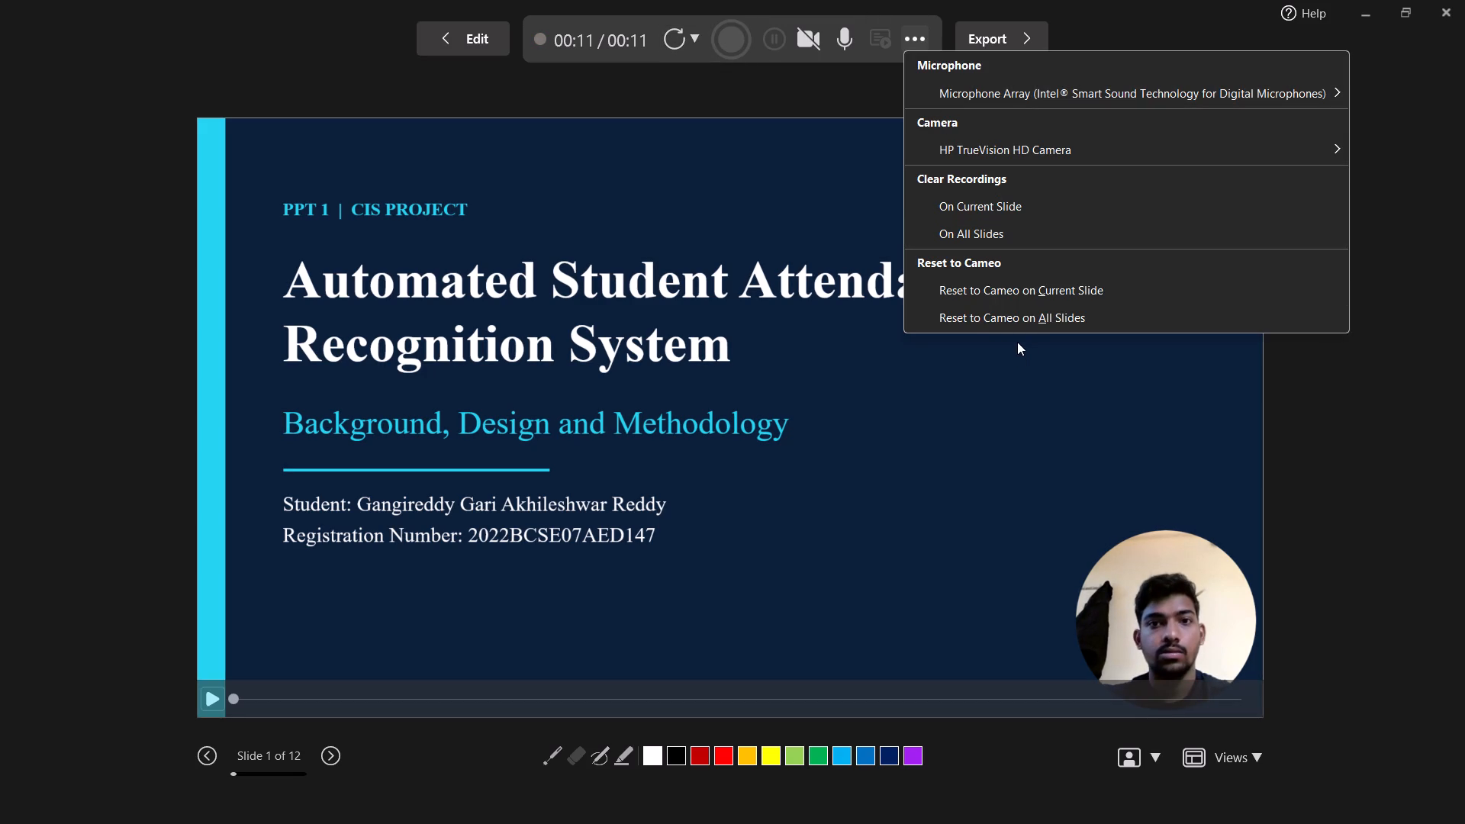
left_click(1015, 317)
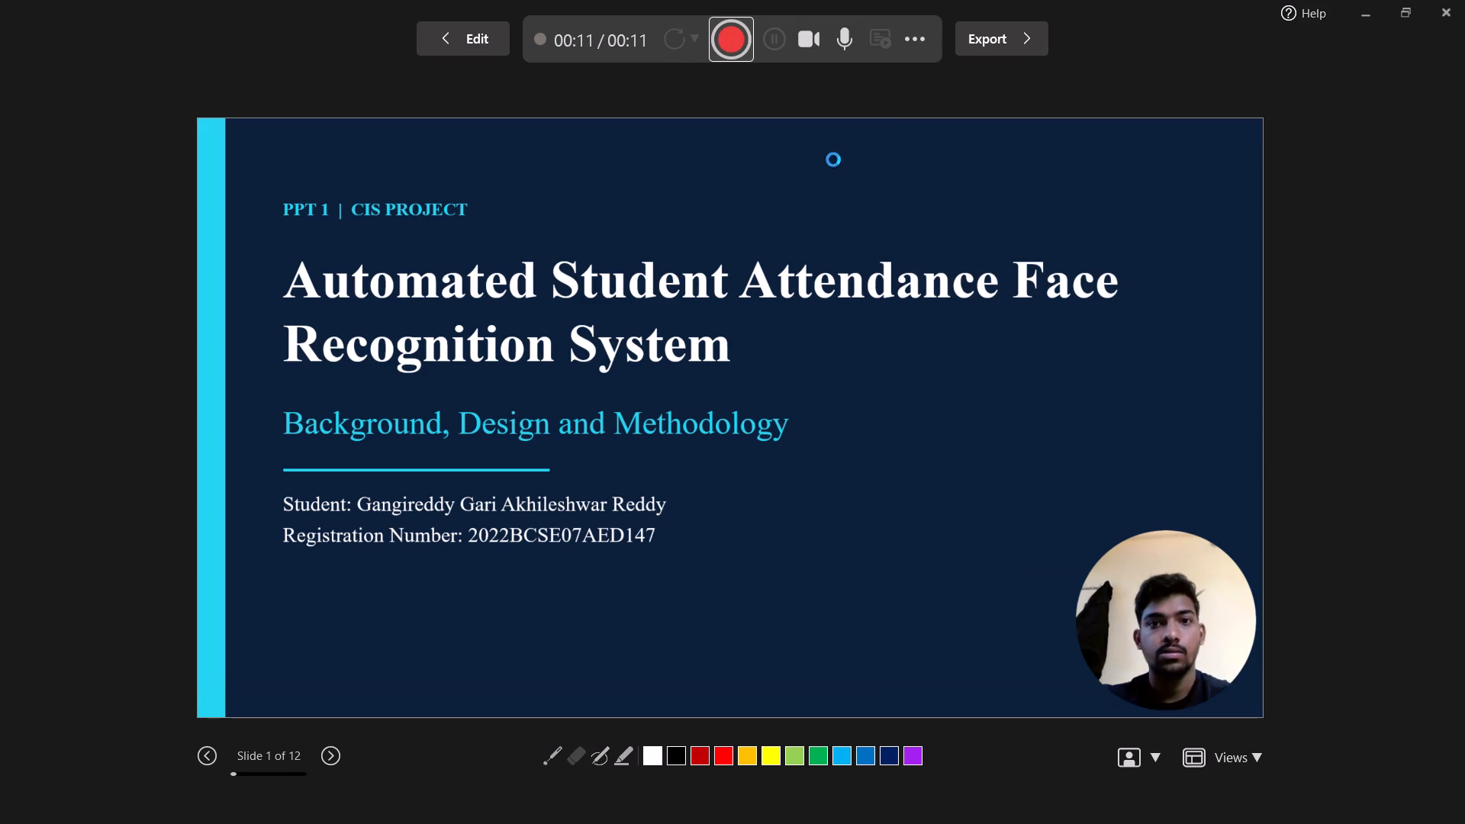
Start a new camera-narrated recording on the title slide and advance to the Introduction slide after about 20 seconds.
left_click(728, 39)
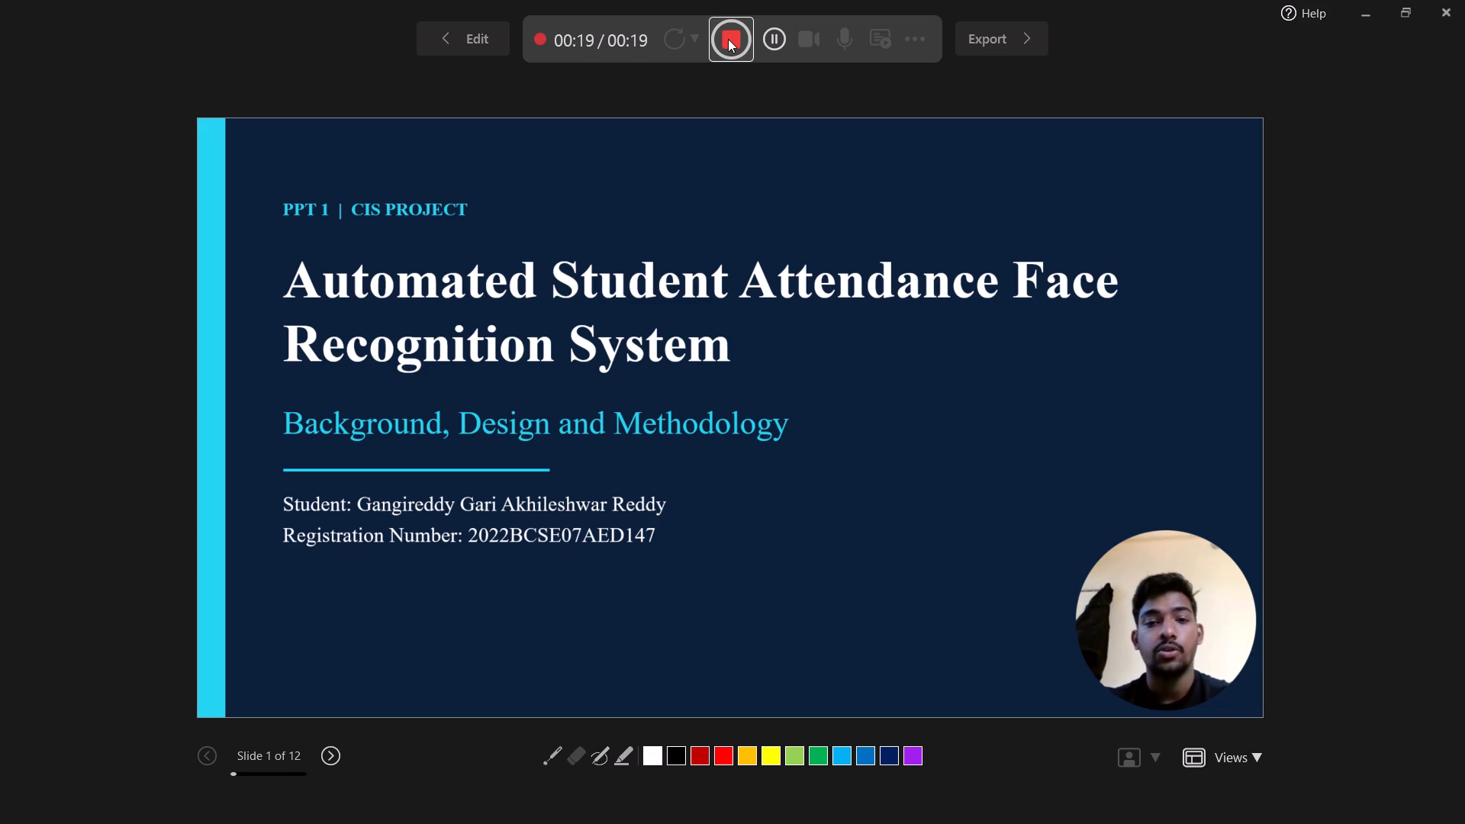
key("Down")
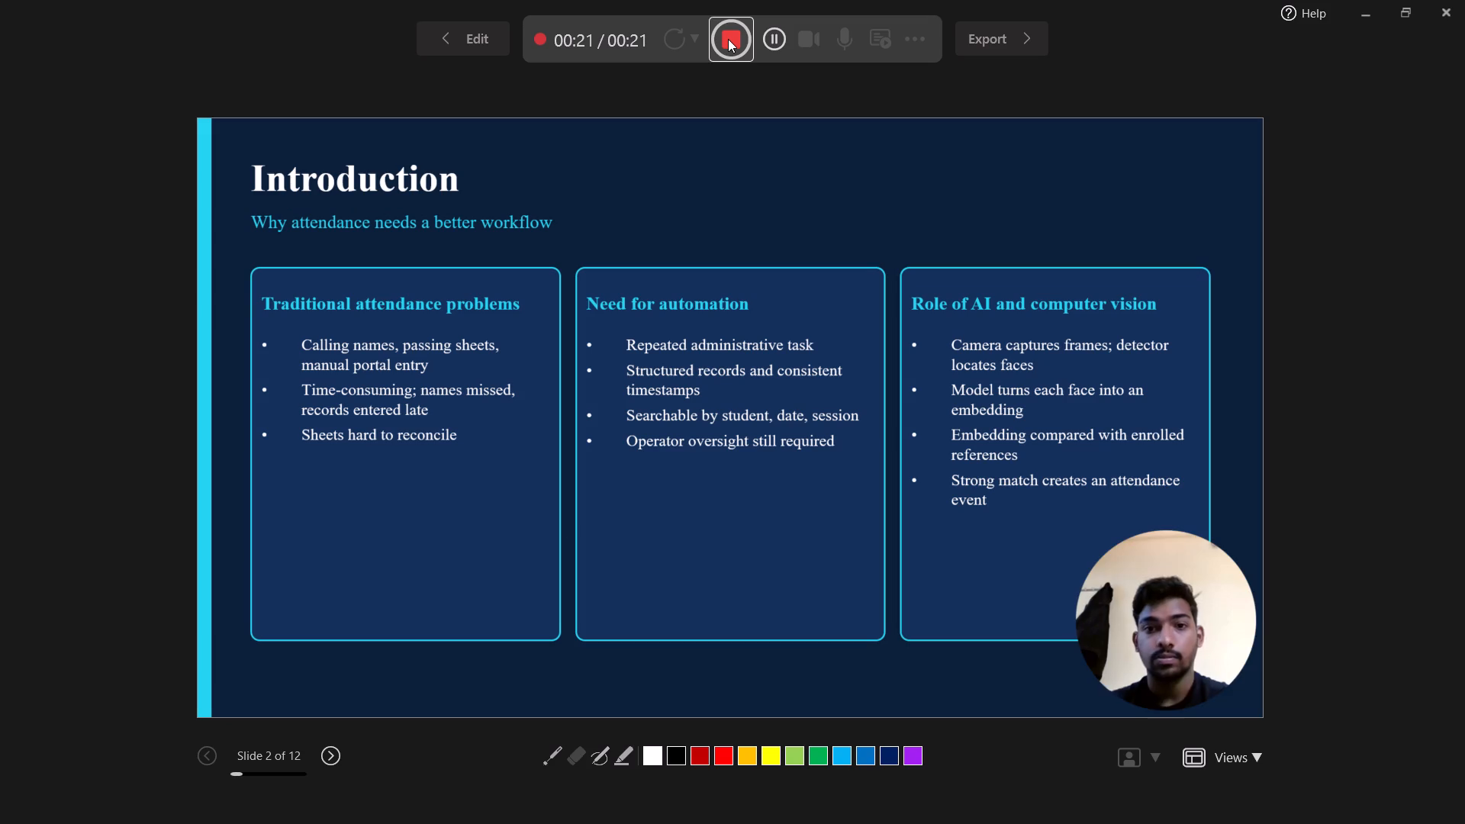
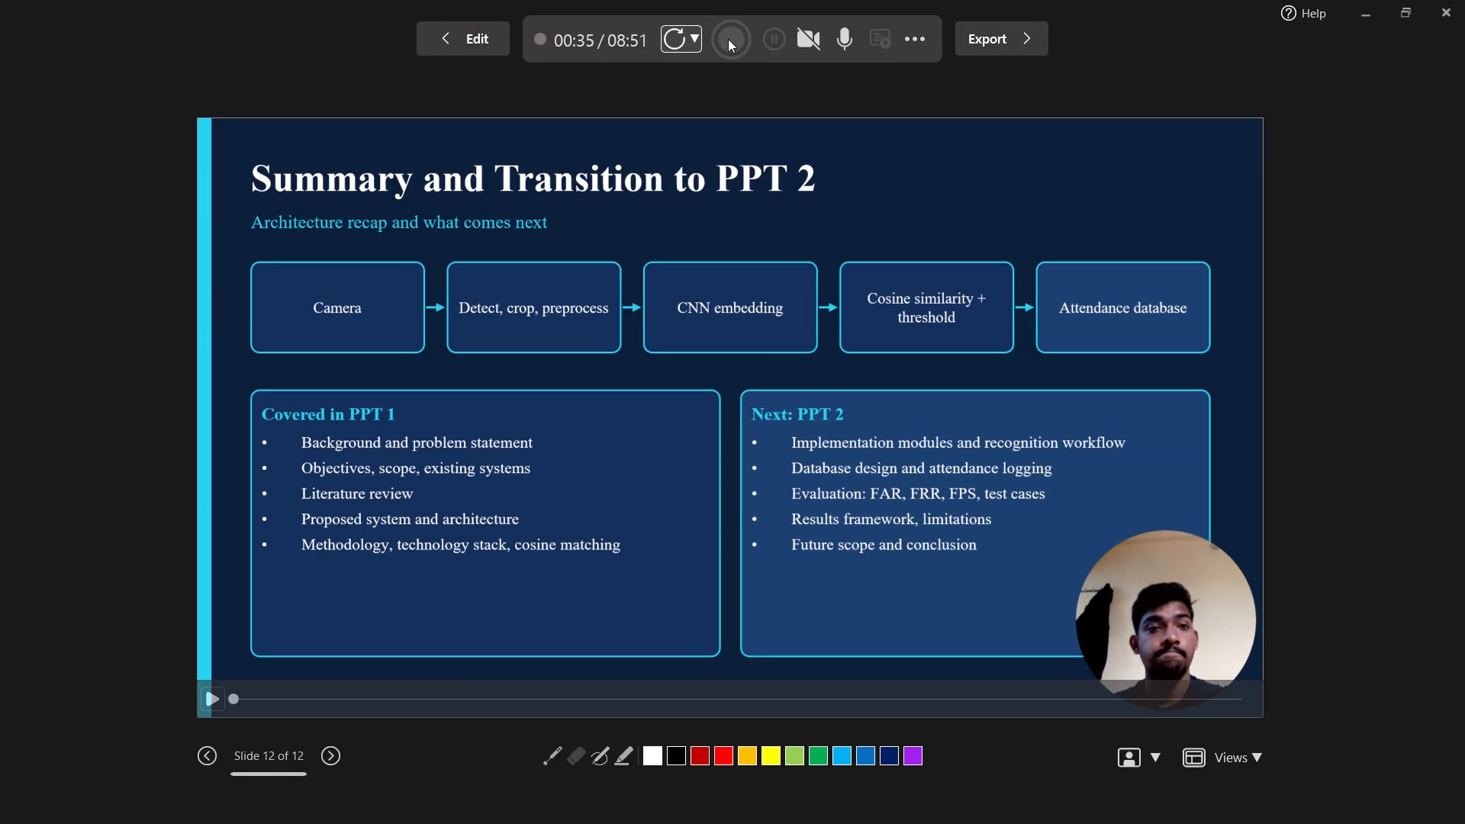
Go to the video export stage and replace the MP4 file name with "ppt 1 vedio".
left_click(1001, 41)
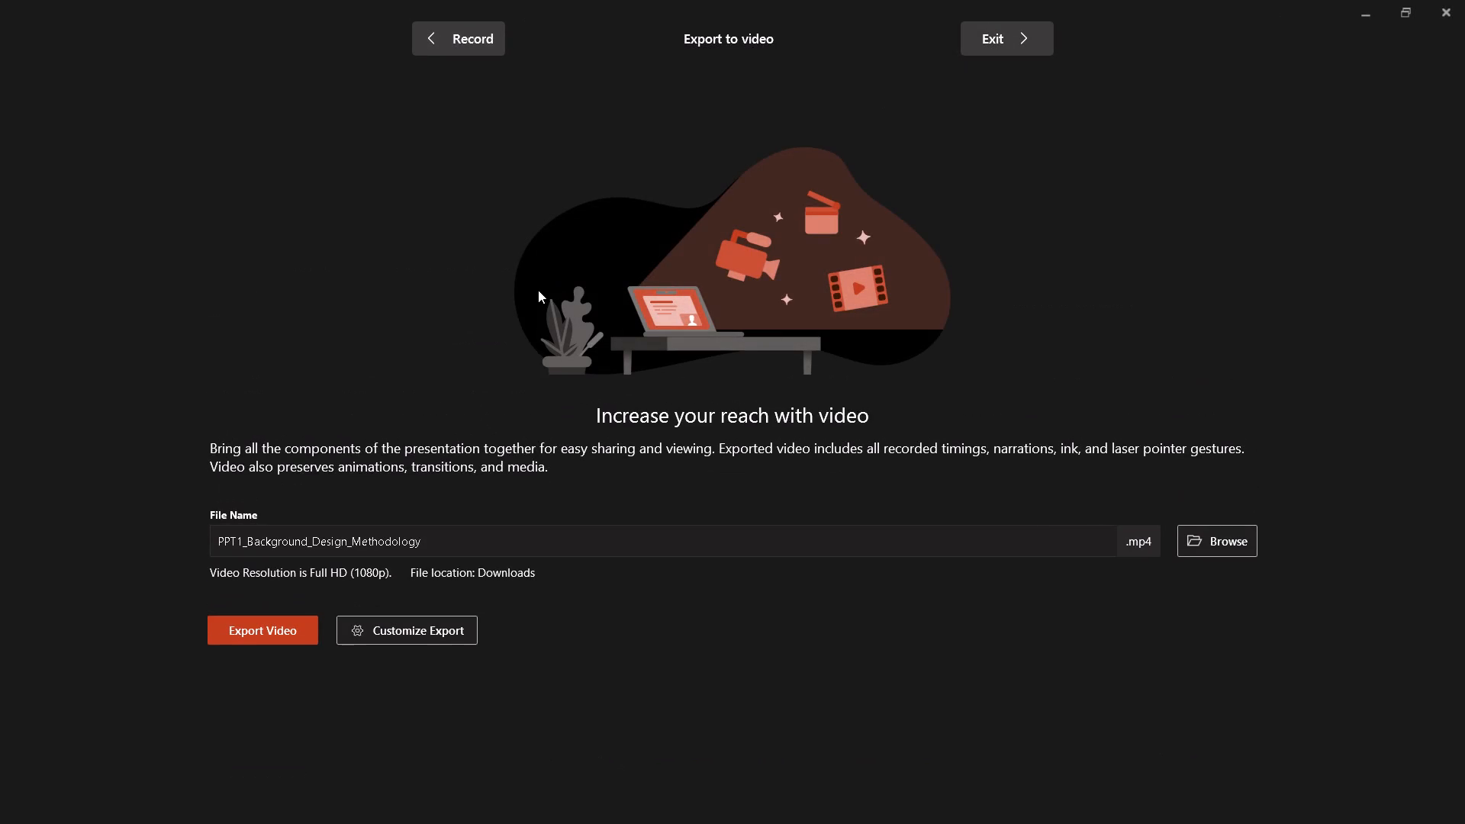
left_click(473, 546)
key("BackSpace")
key("BackSpace")
key("BackSpace")
key("BackSpace")
key("BackSpace")
key("BackSpace")
key("BackSpace")
key("BackSpace")
key("BackSpace")
key("BackSpace")
key("BackSpace")
key("BackSpace")
key("BackSpace")
key("BackSpace")
key("BackSpace")
key("BackSpace")
key("BackSpace")
key("BackSpace")
key("BackSpace")
key("BackSpace")
type("ppt")
key("space")
type("1c")
key("BackSpace")
key("space")
type("vedio")
key("Return")
Export the recorded presentation as a Full HD (1080p) MP4 video to Downloads.
left_click(256, 632)
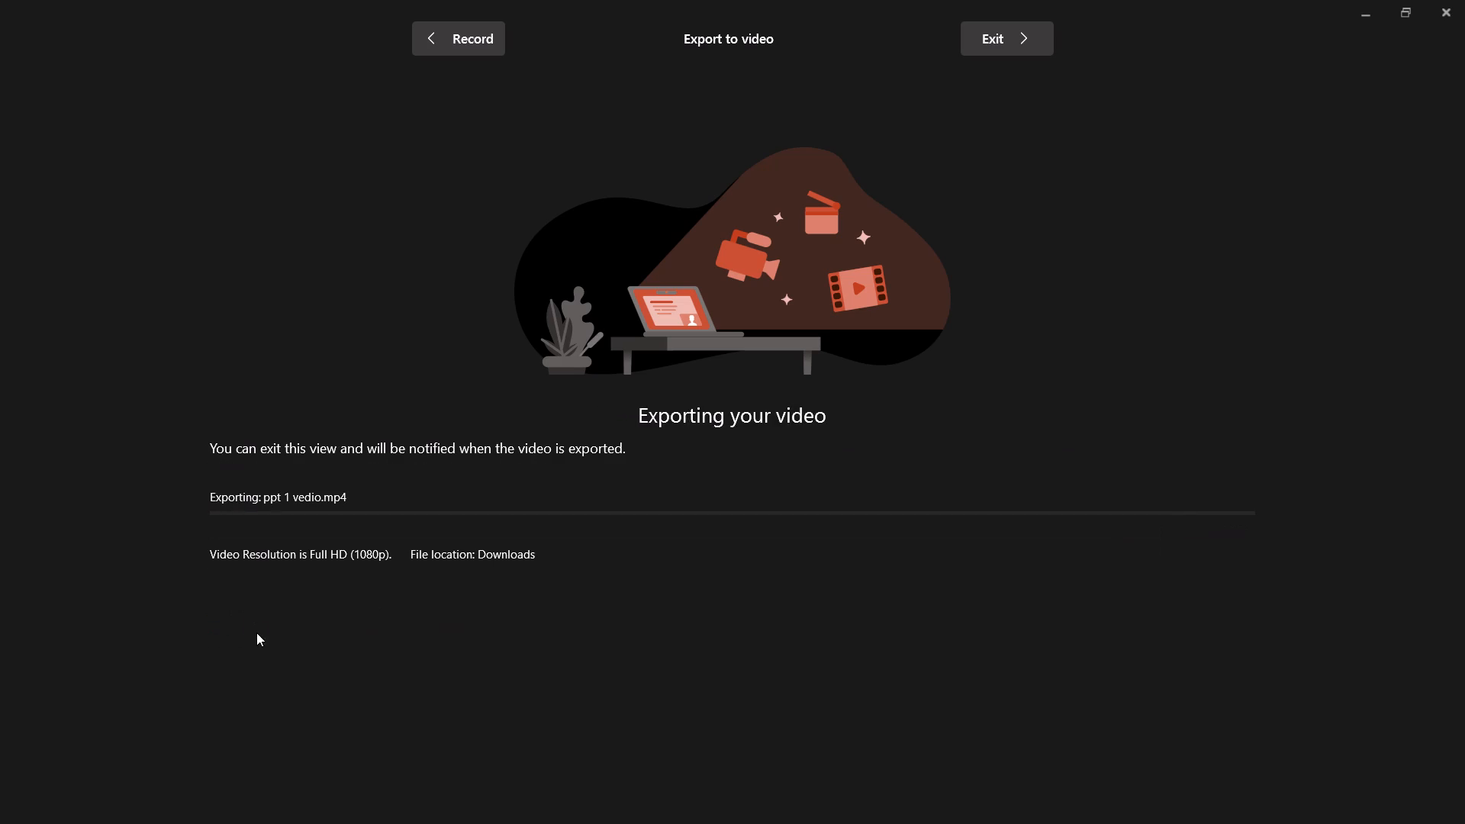
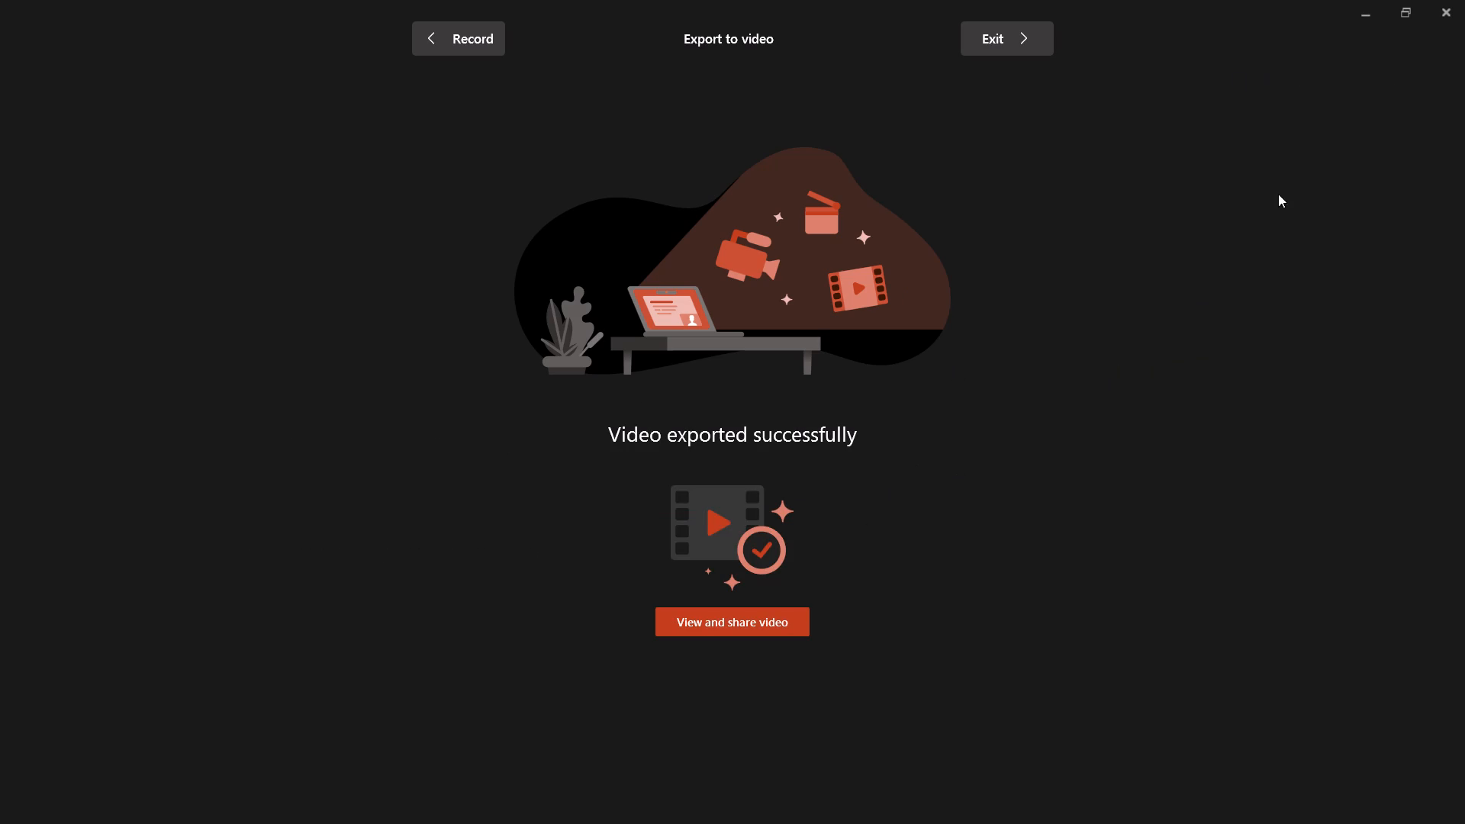
Leave the finished video export and the running slide show, returning to the presentation's normal editing view.
left_click(1369, 16)
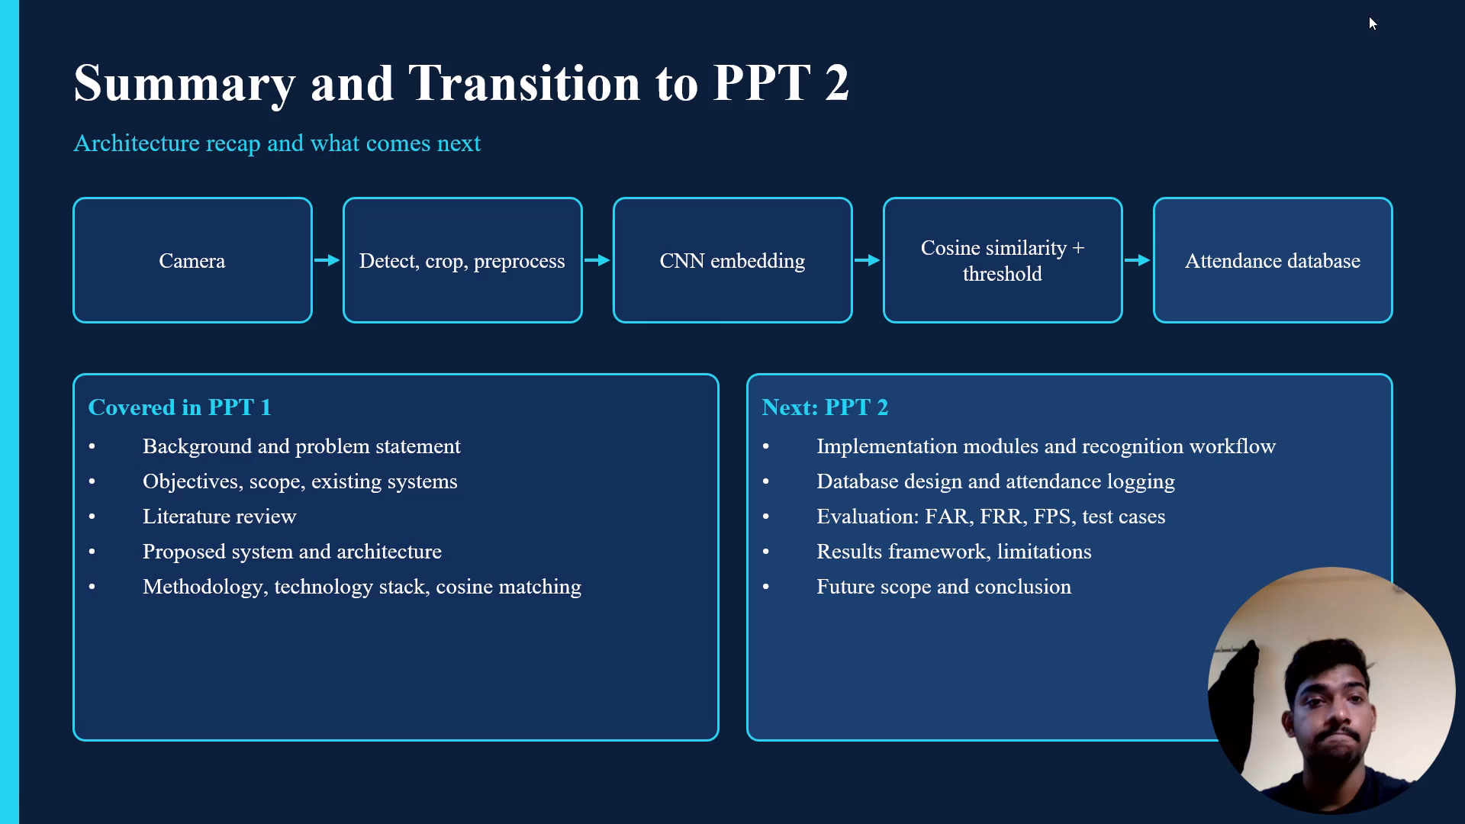
key("Escape")
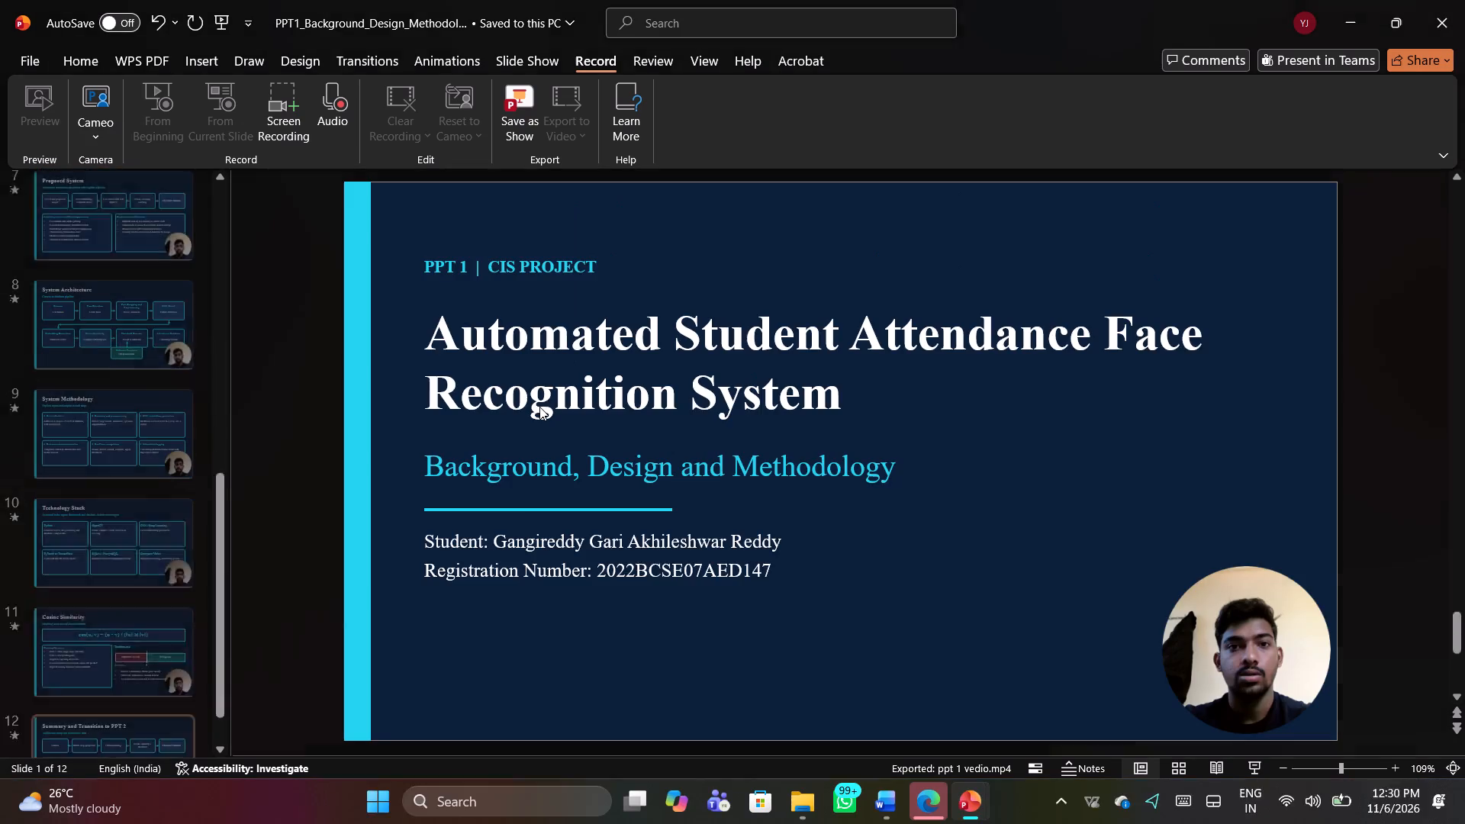
scroll(160, 547, "down", 4)
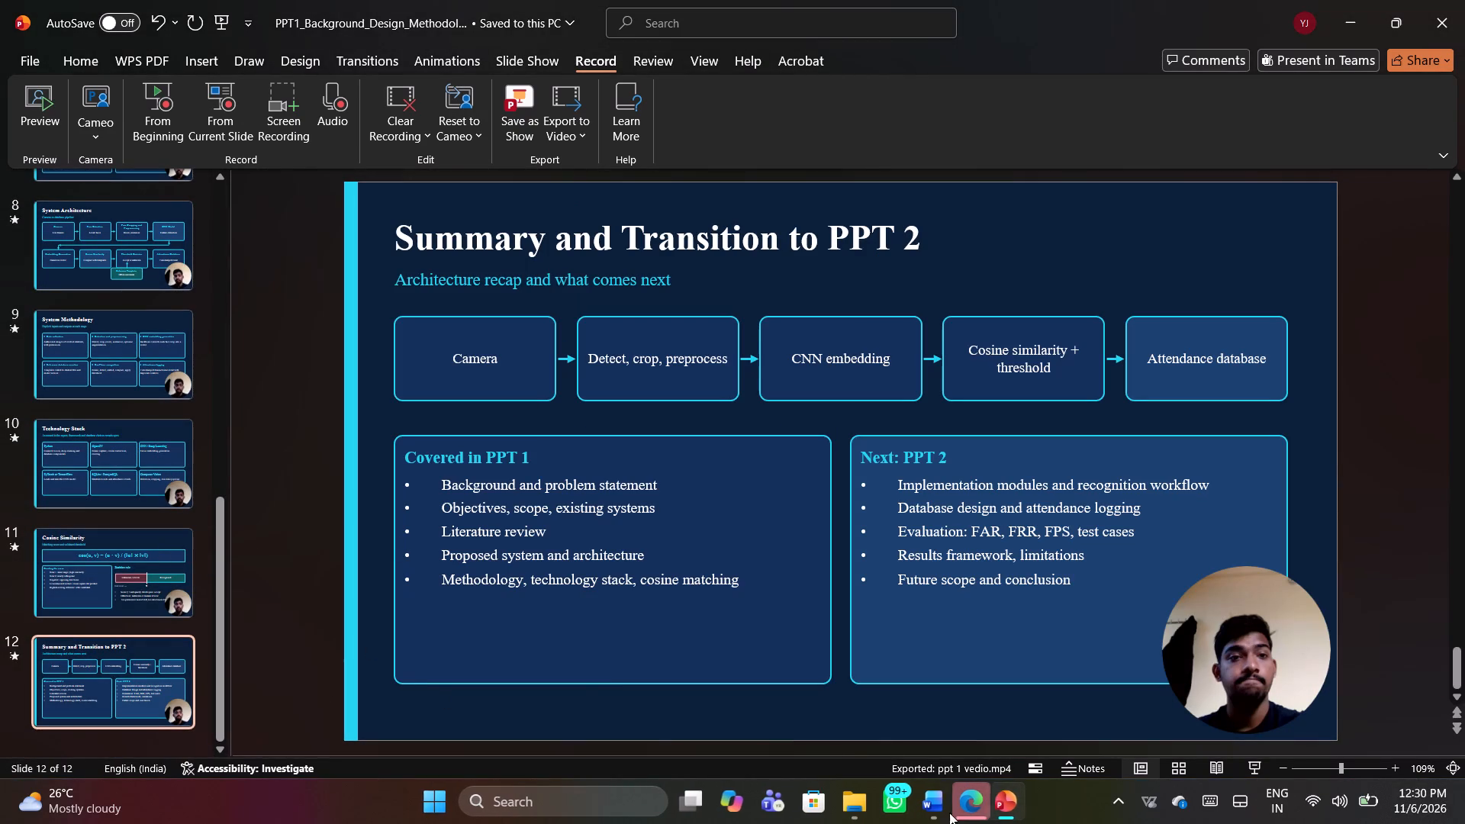
Switch to the Downloads folder in File Explorer and try to open the exported "ppt 1 vedio" MP4 file.
left_click(865, 810)
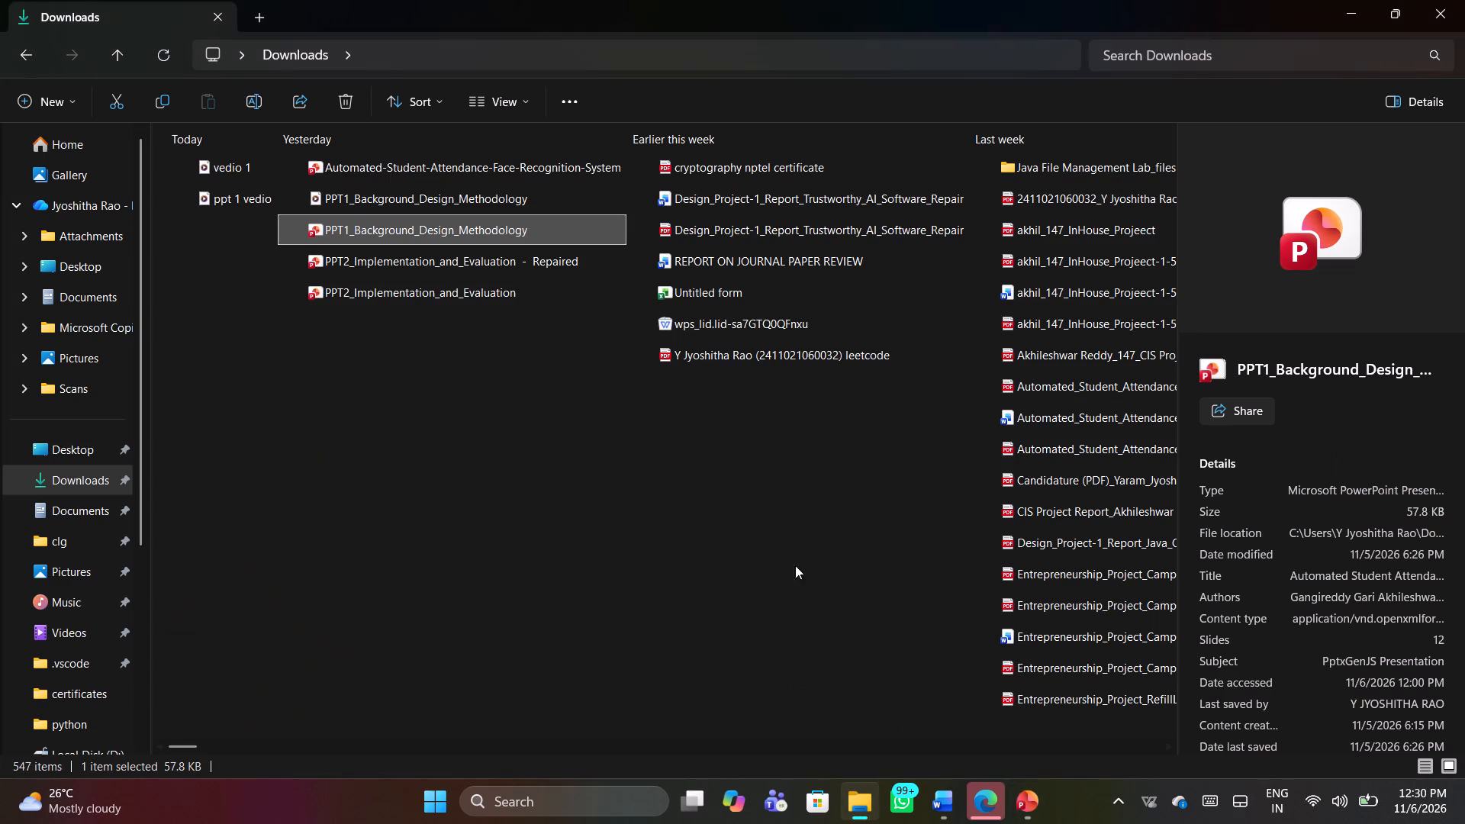
double_click(228, 197)
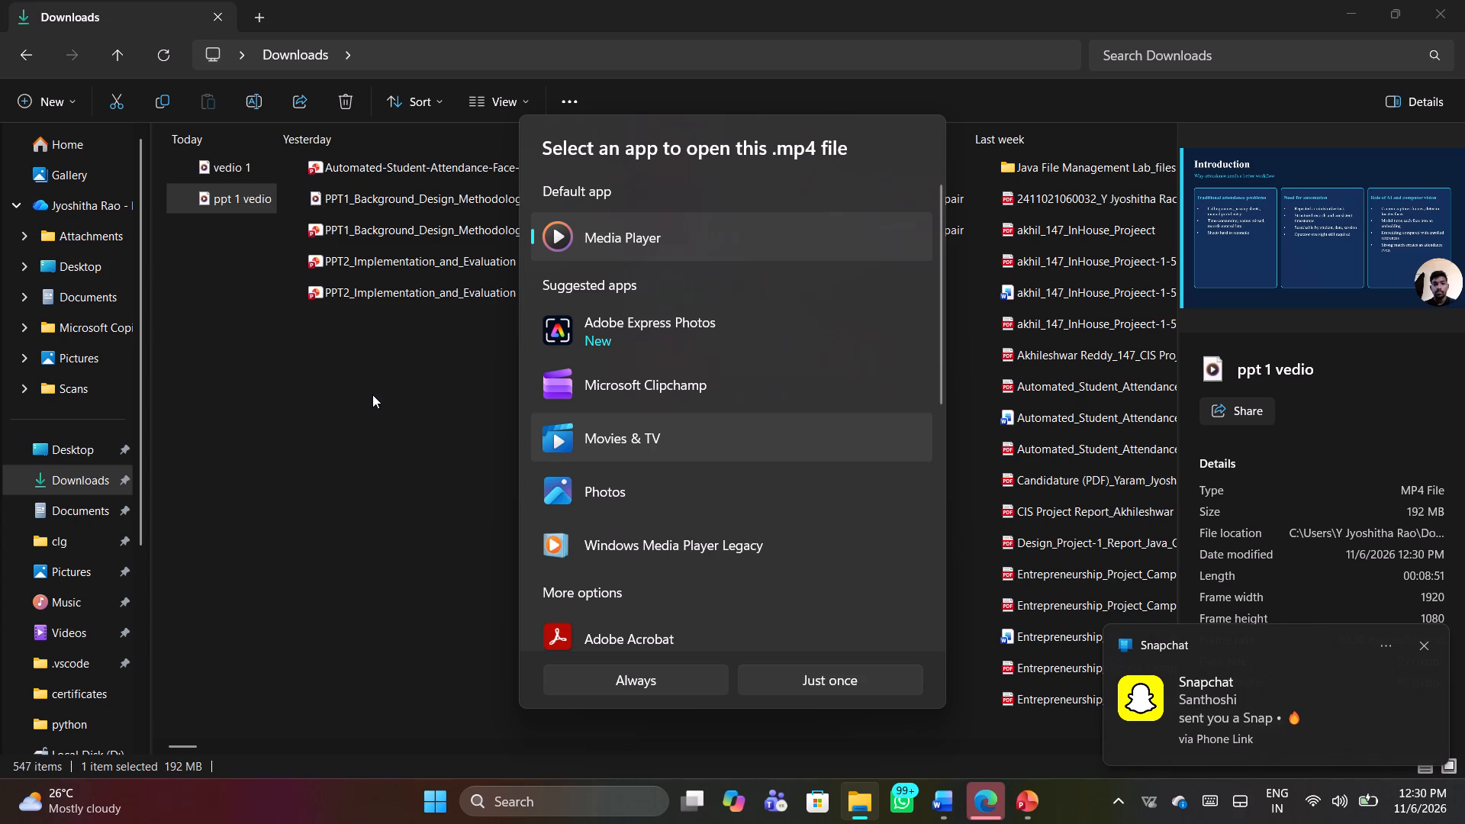
right_click(218, 192)
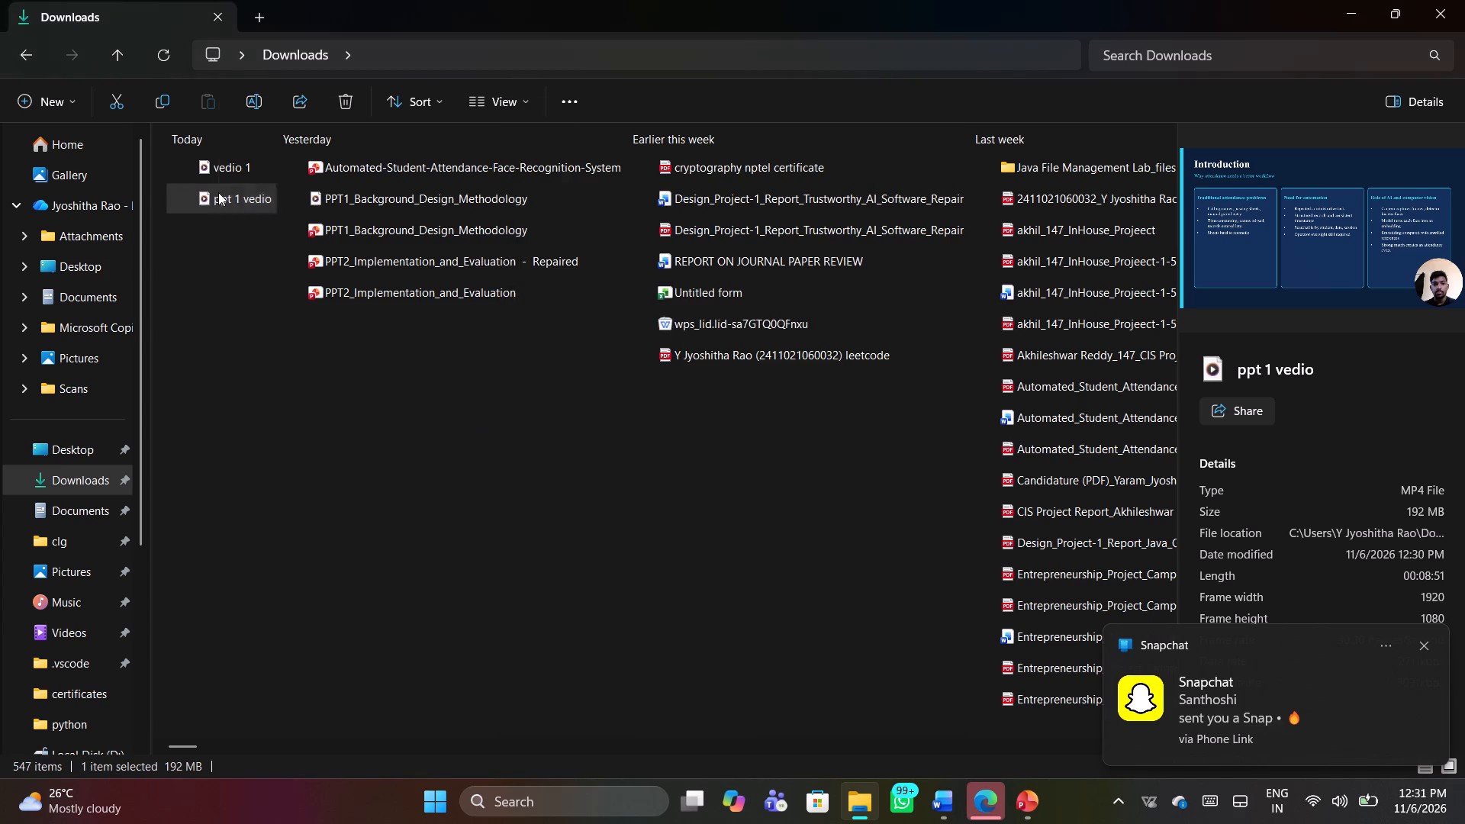
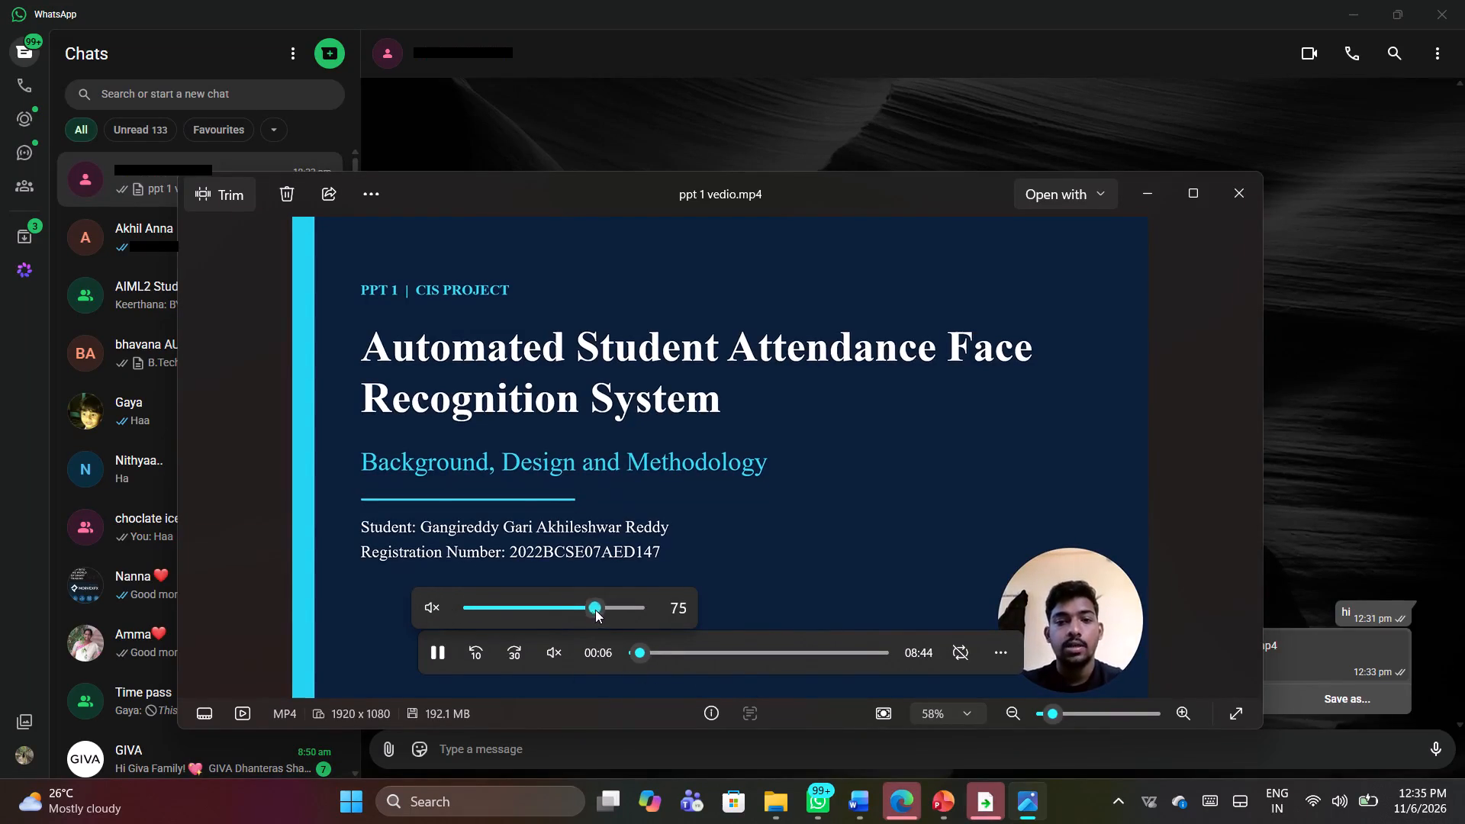
Unmute the "ppt 1 vedio" video to check its narration on the title slide, and pause playback.
left_click(429, 606)
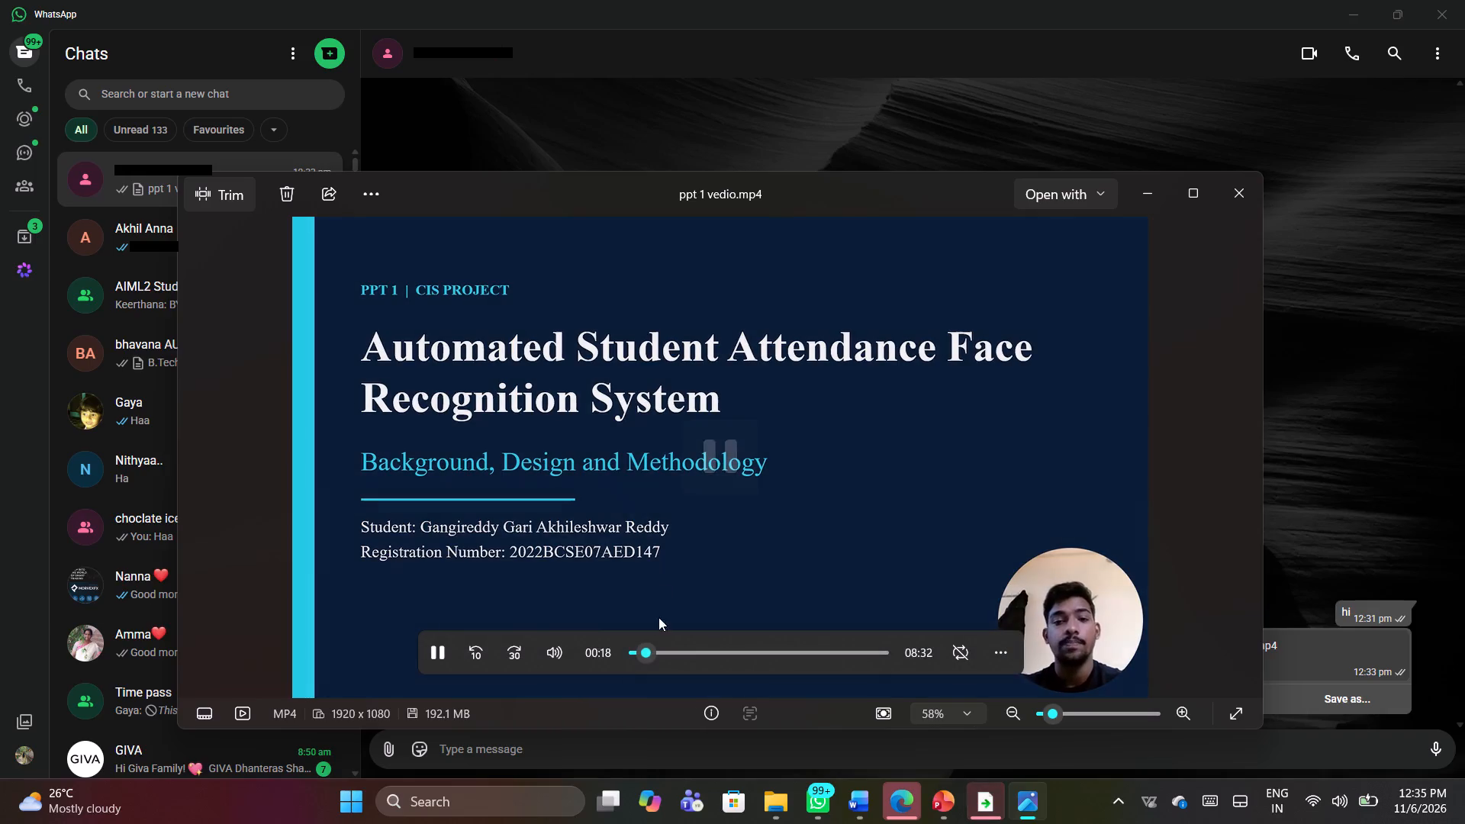
left_click(441, 649)
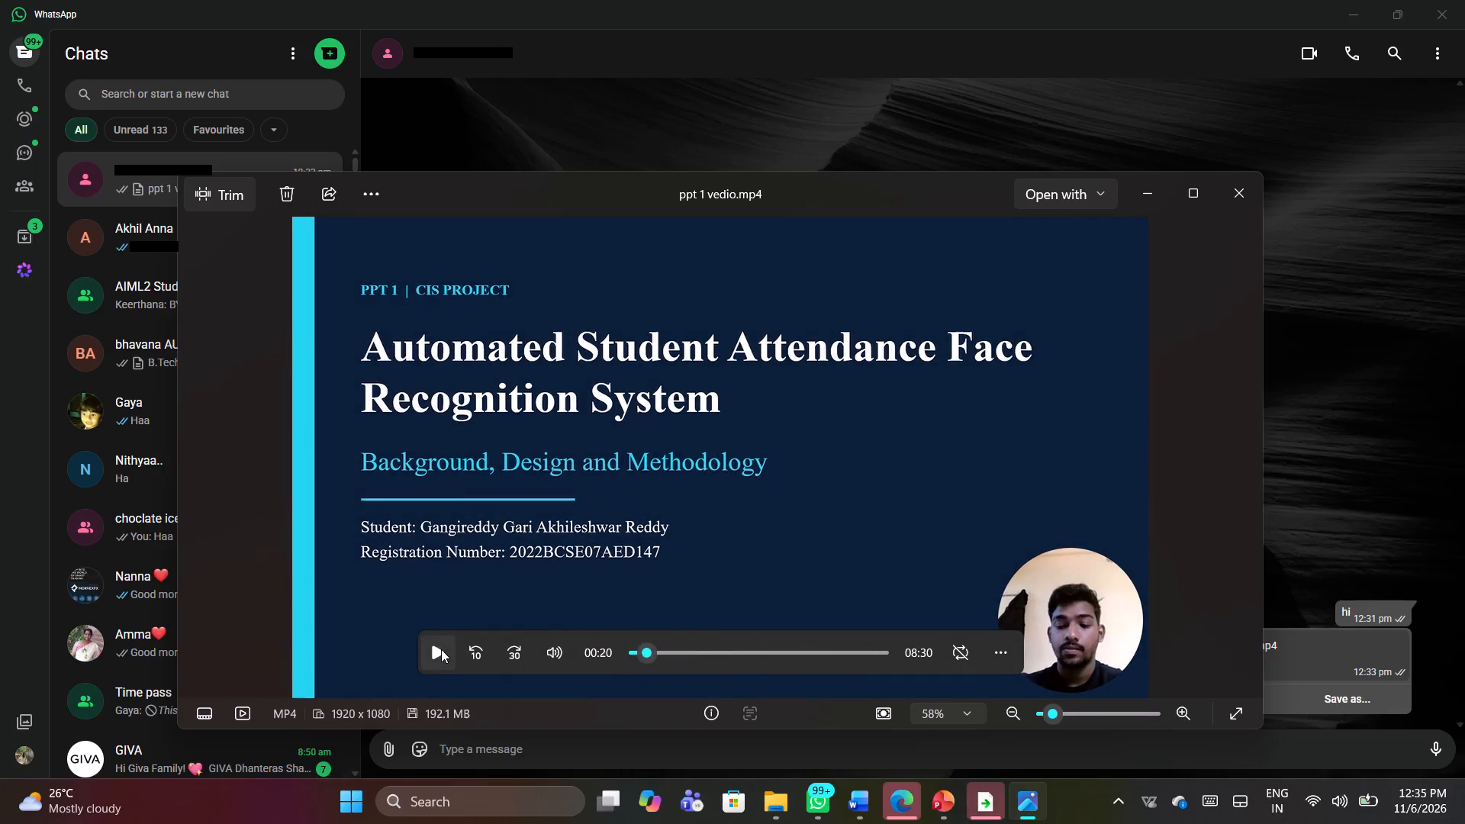
Review the "ppt 1 vedio" recording by playing it, skipping ahead to about 3:15 and 4:02, and pause the playback.
left_click(441, 649)
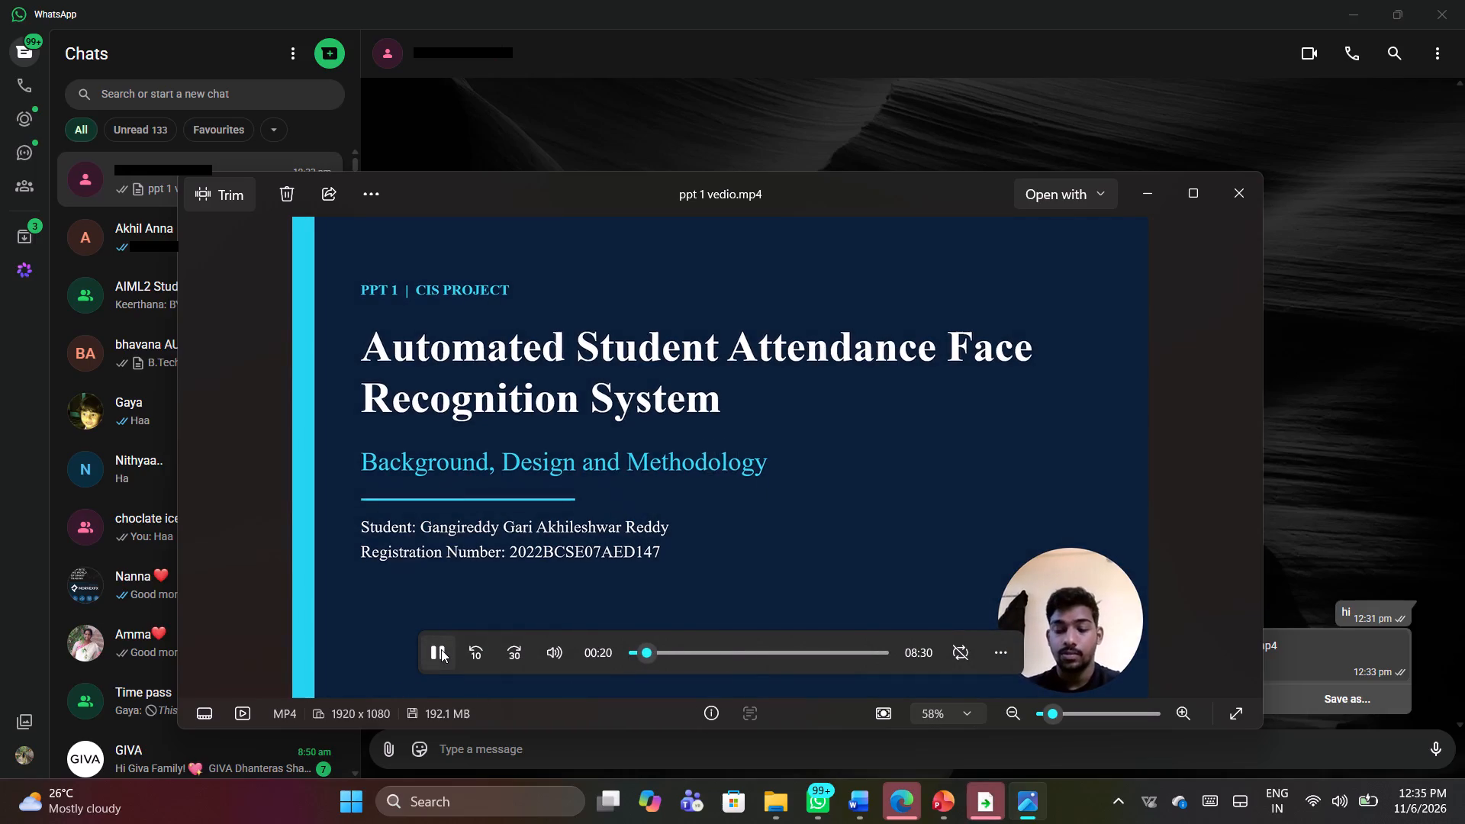
left_click(726, 656)
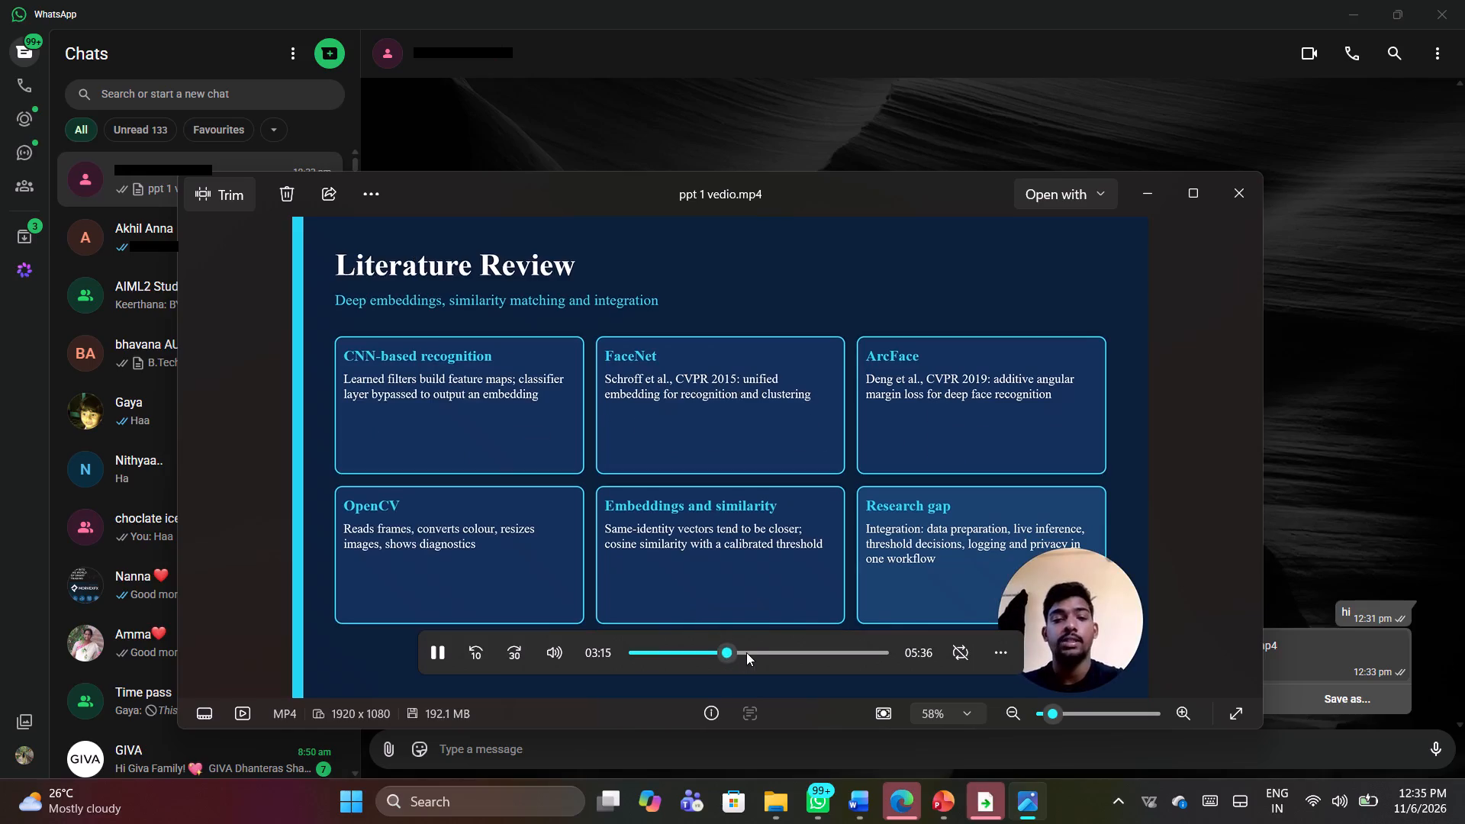
left_click(748, 652)
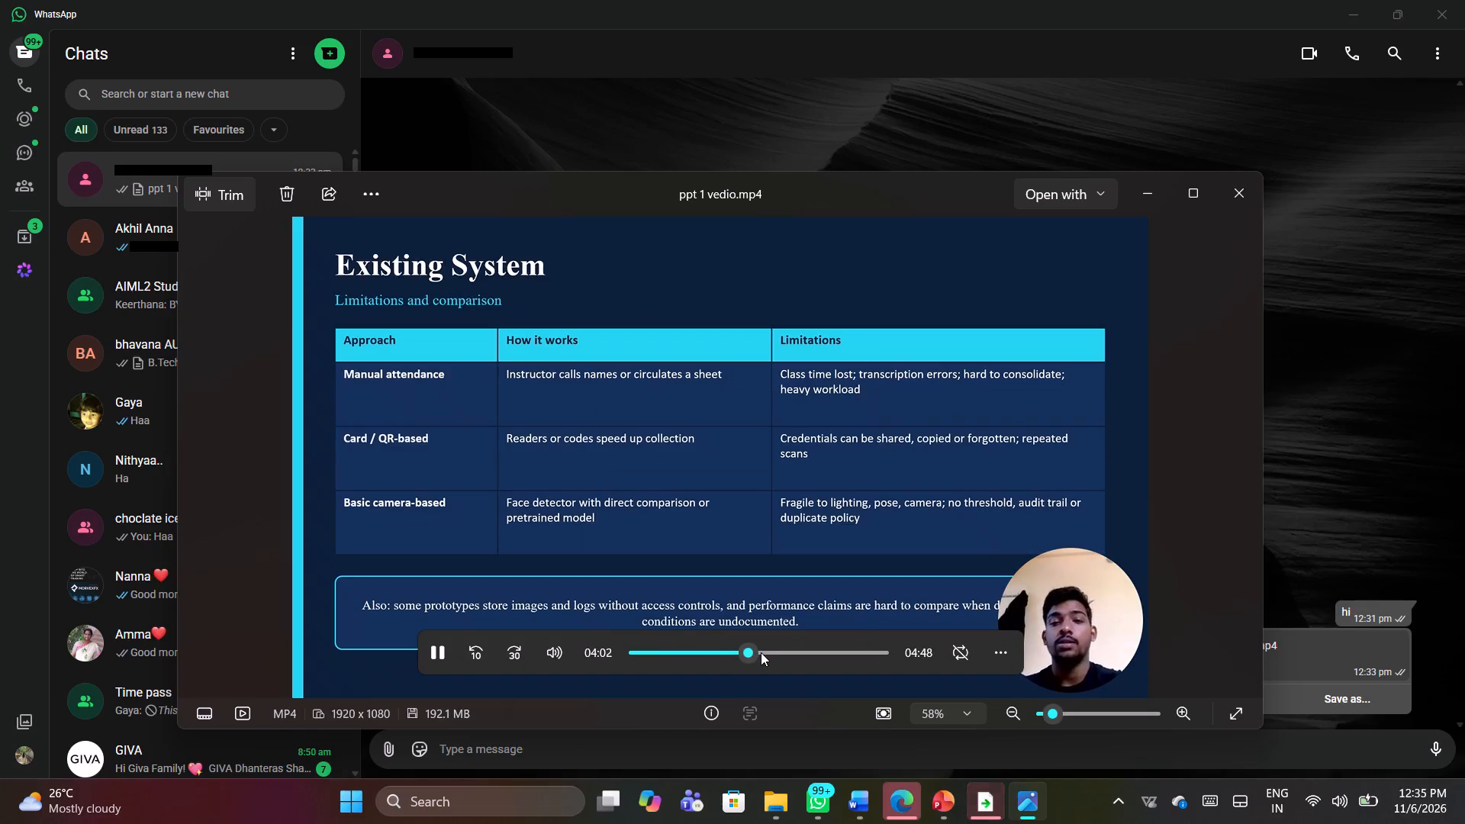
left_click(433, 652)
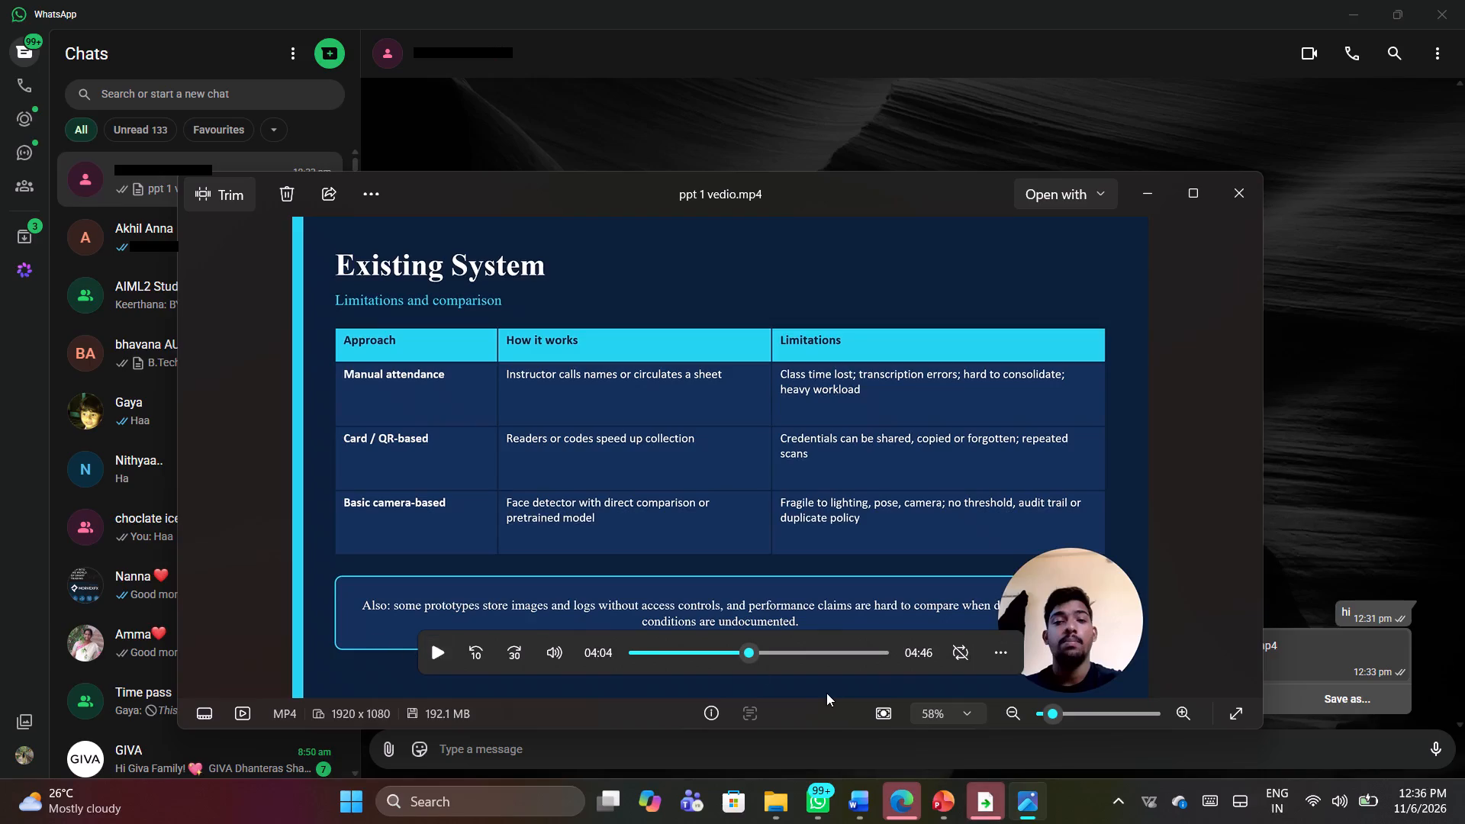
left_click(759, 652)
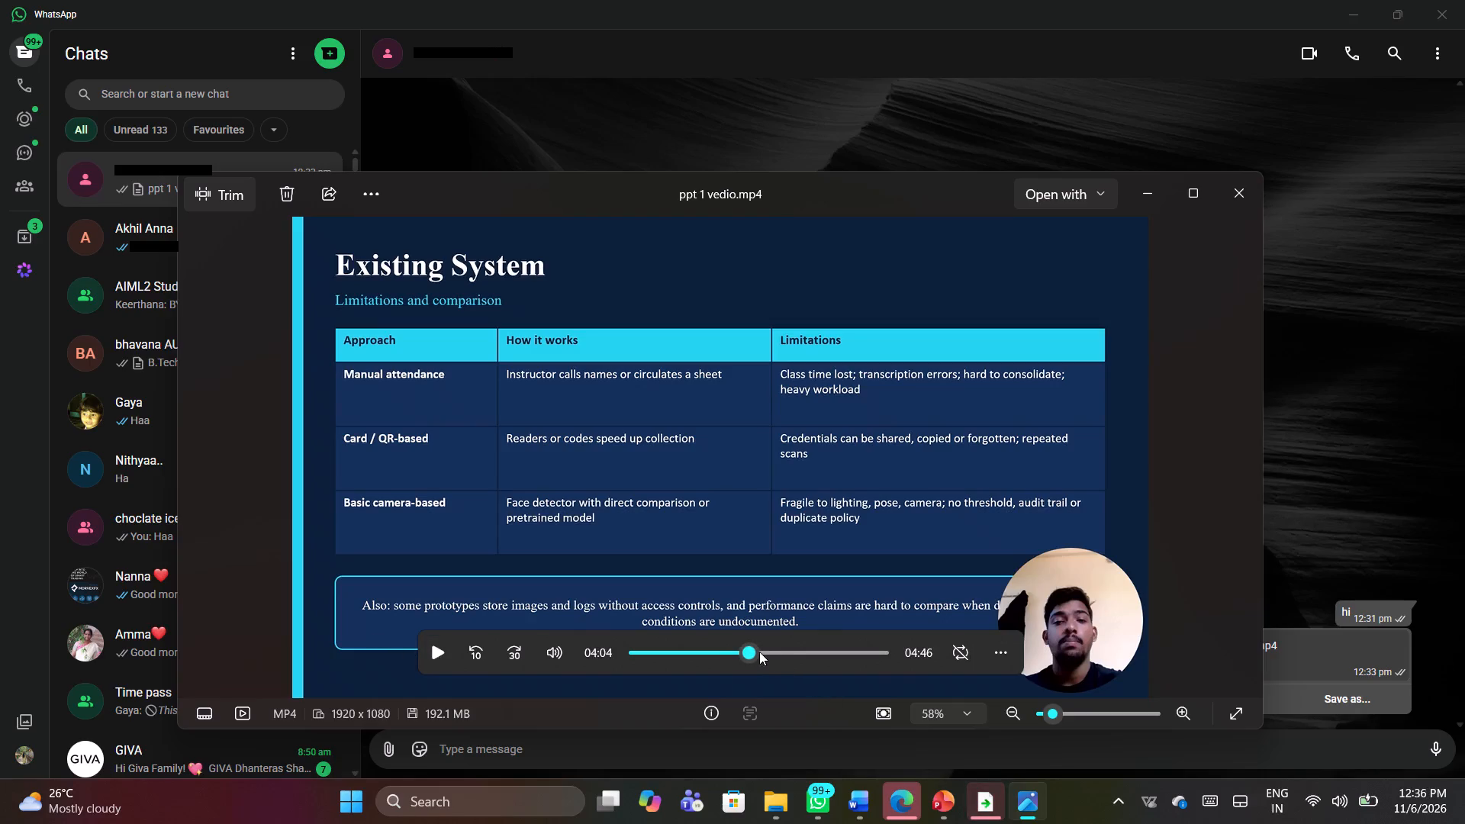
left_click(507, 656)
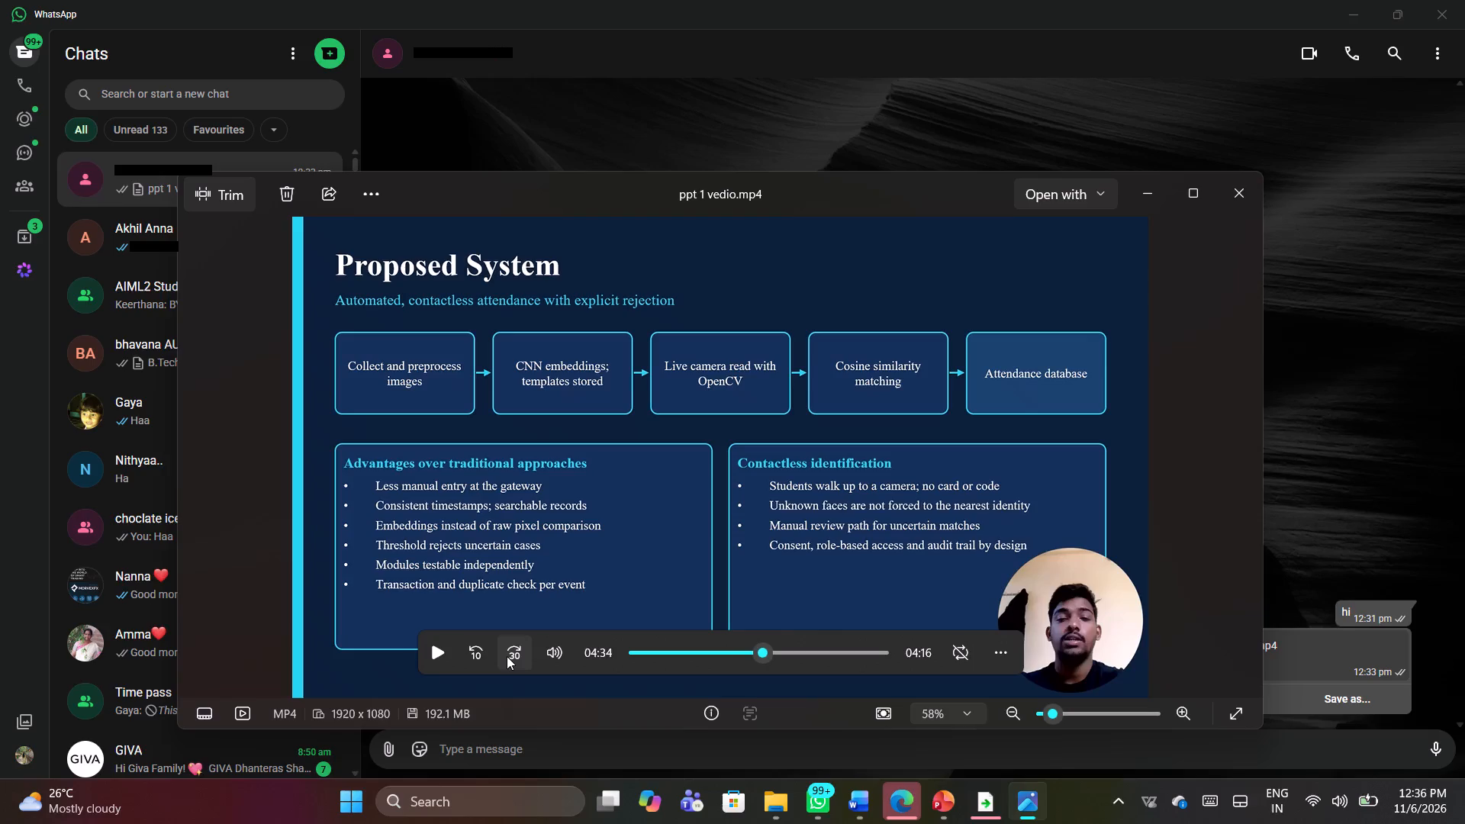
left_click(507, 656)
left_click(507, 656)
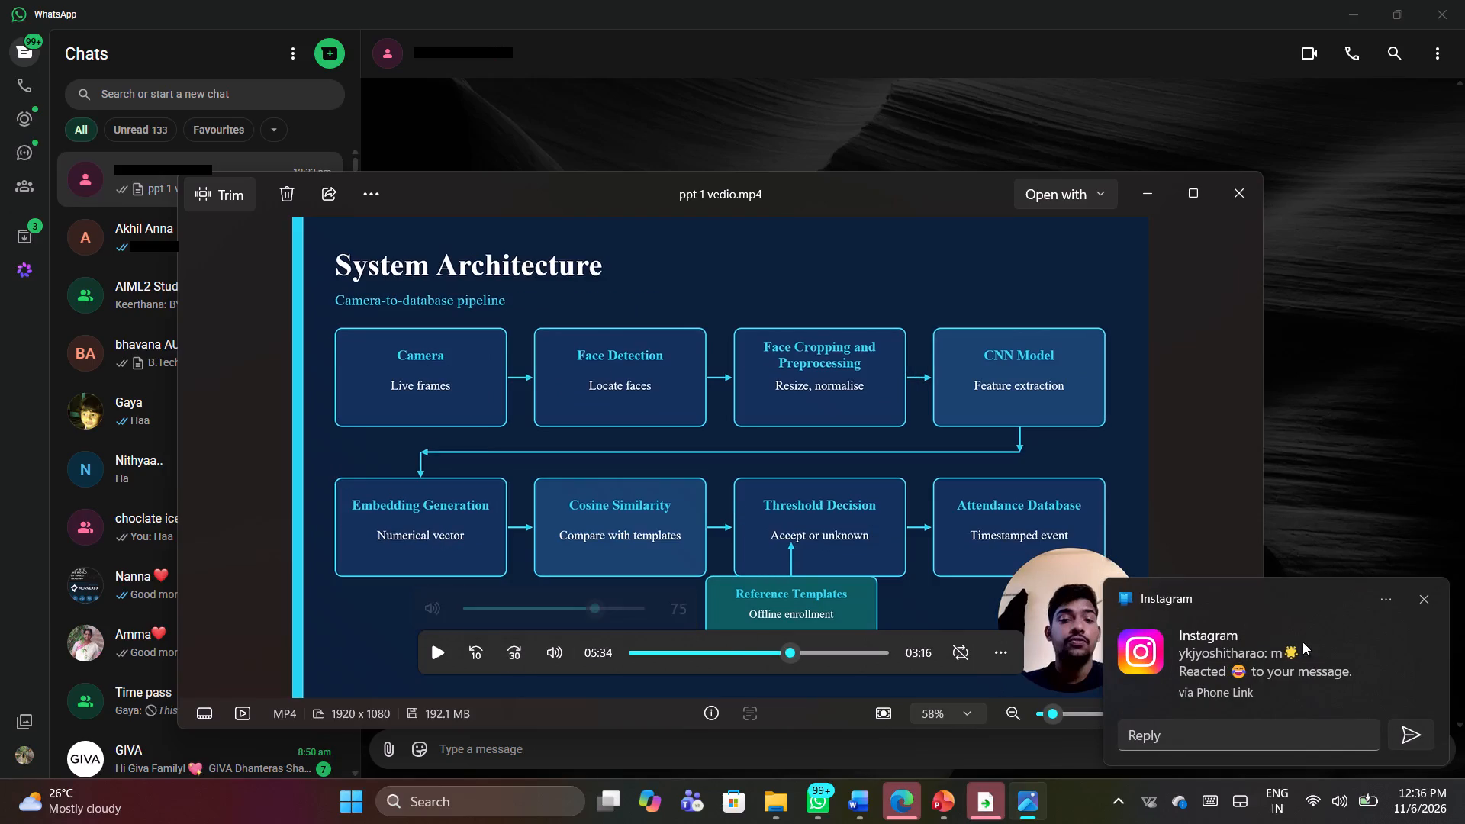
left_click(1430, 597)
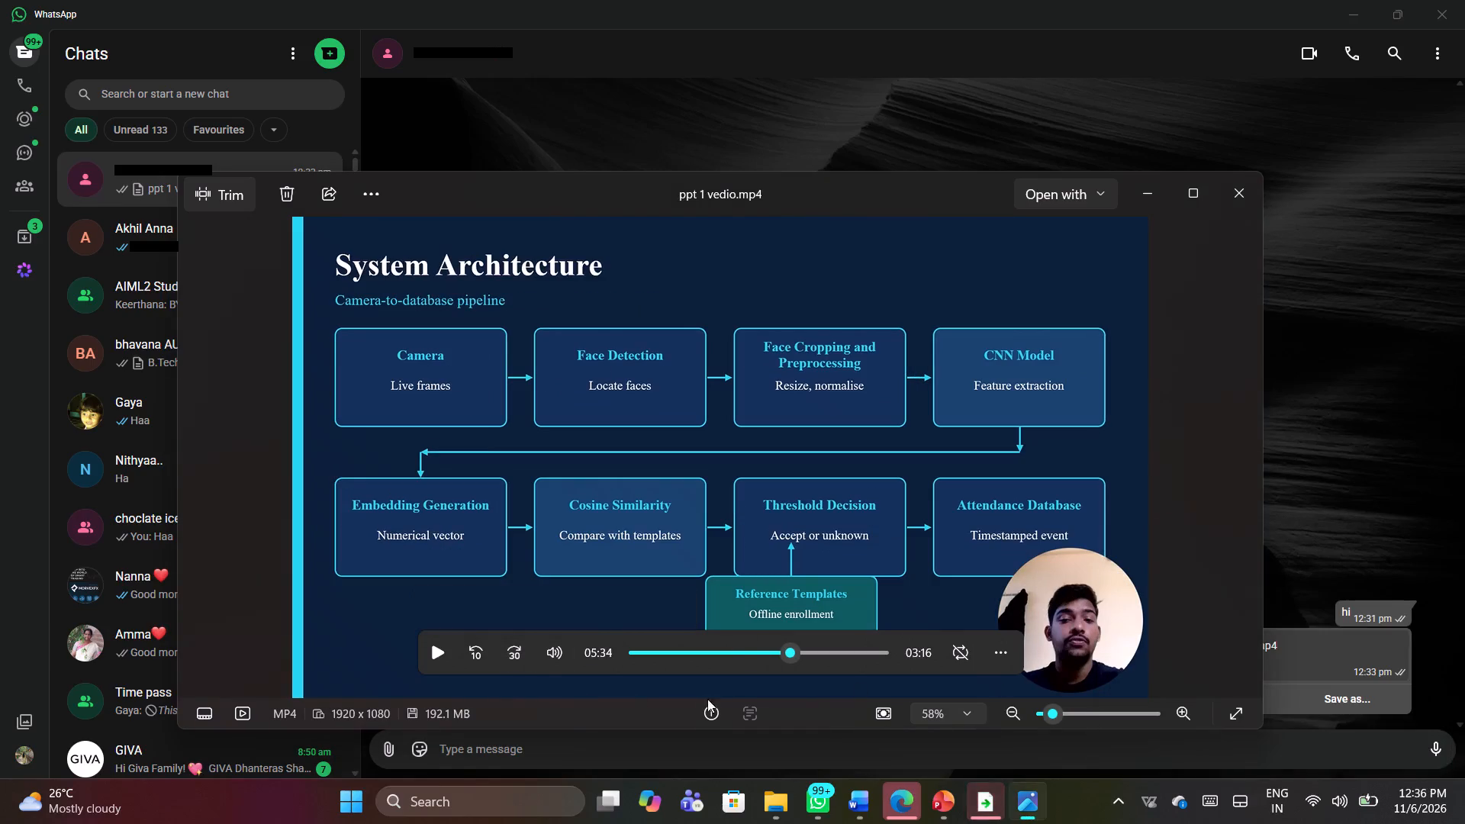
left_click(424, 654)
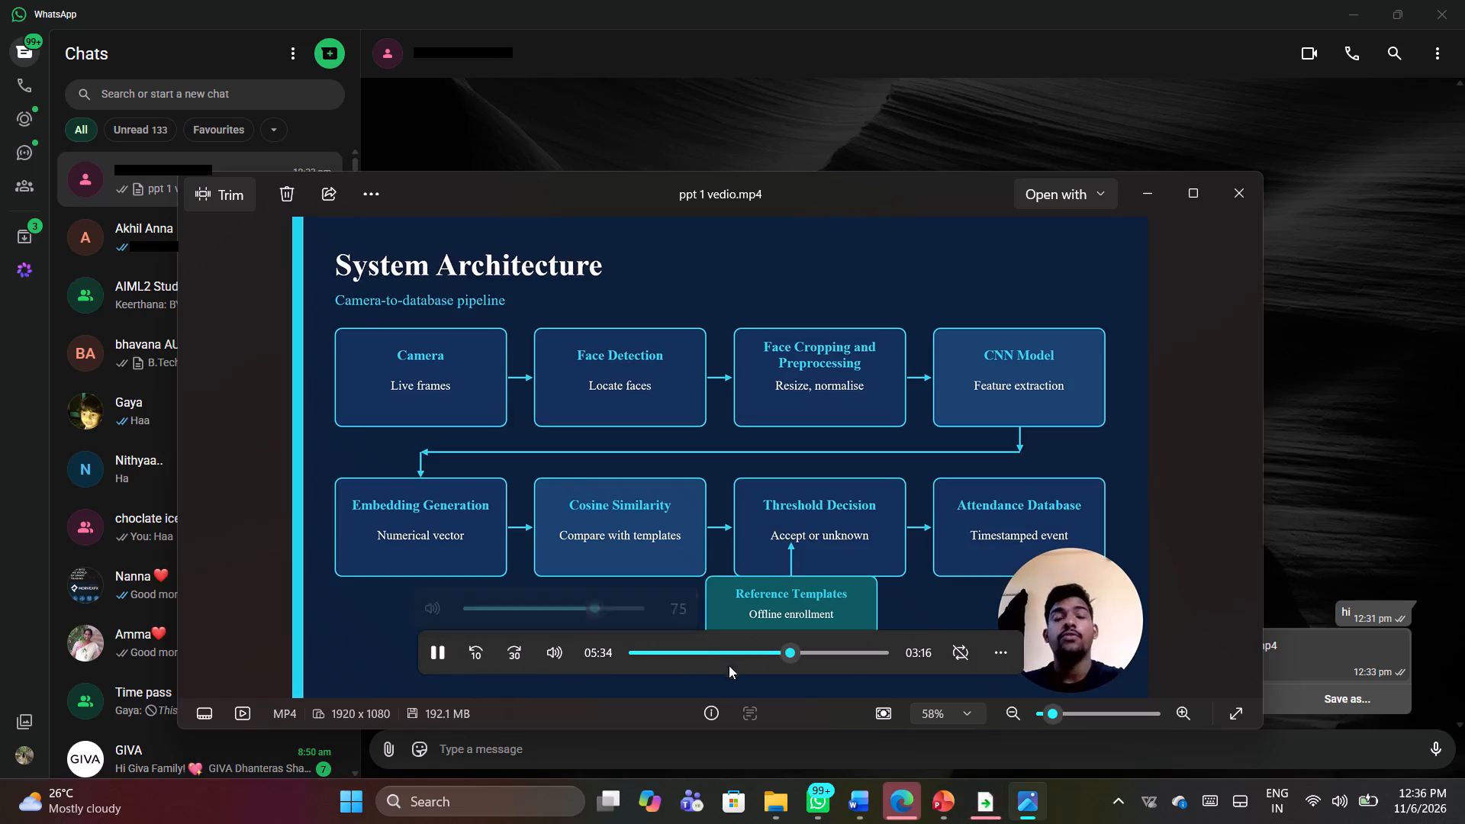
left_click(510, 655)
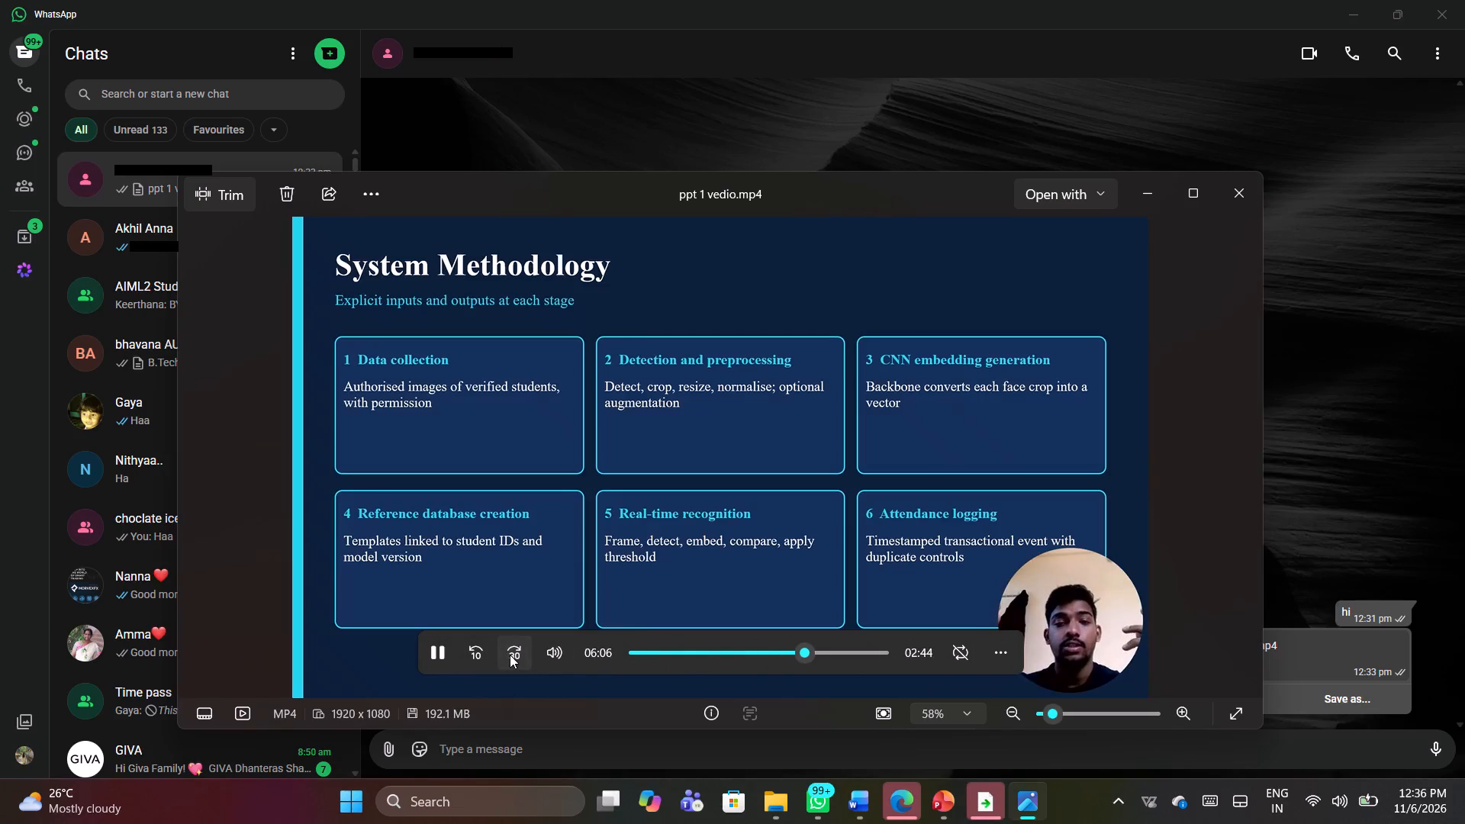
left_click(444, 653)
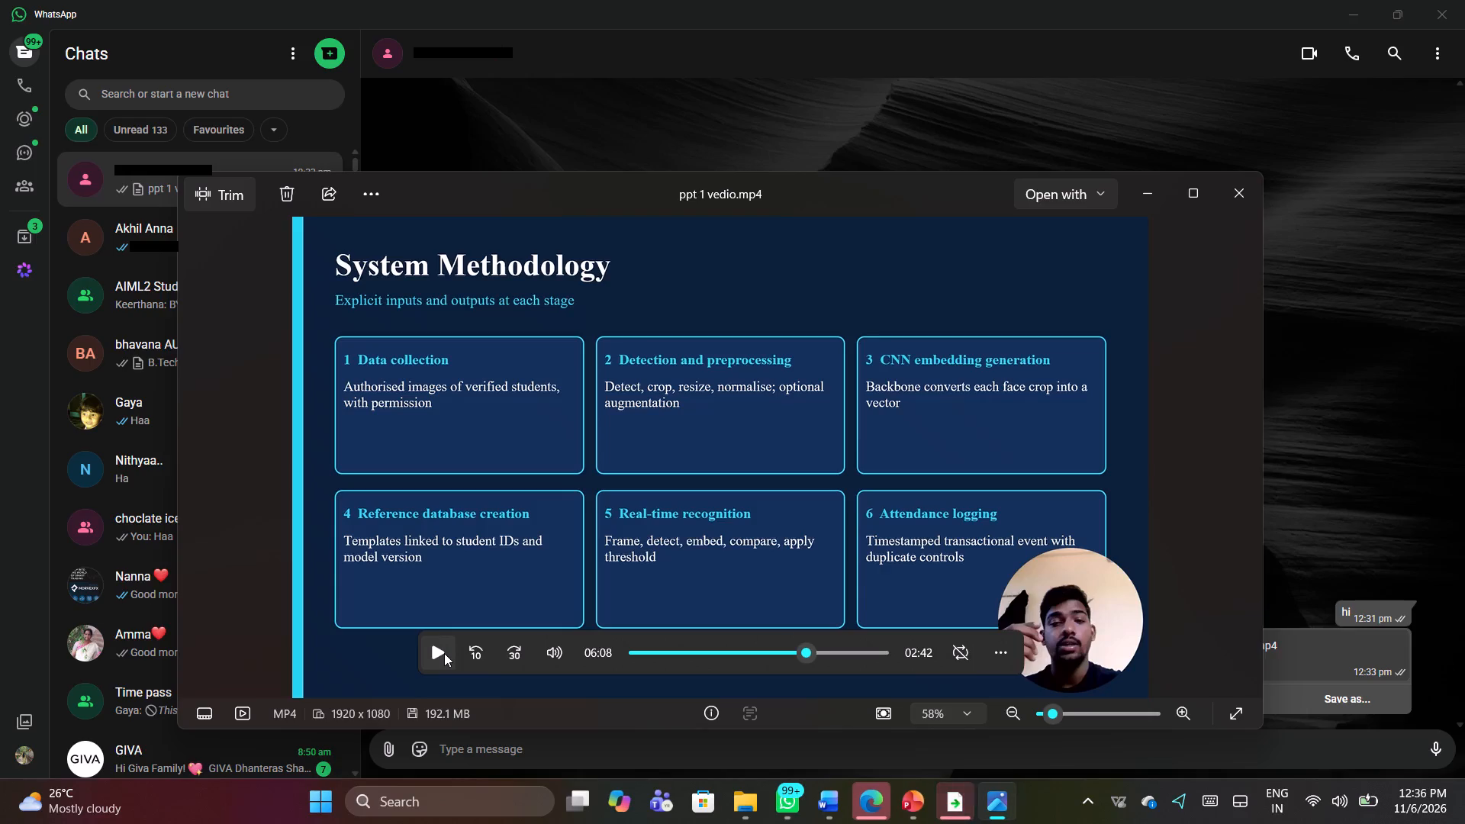
left_click(444, 653)
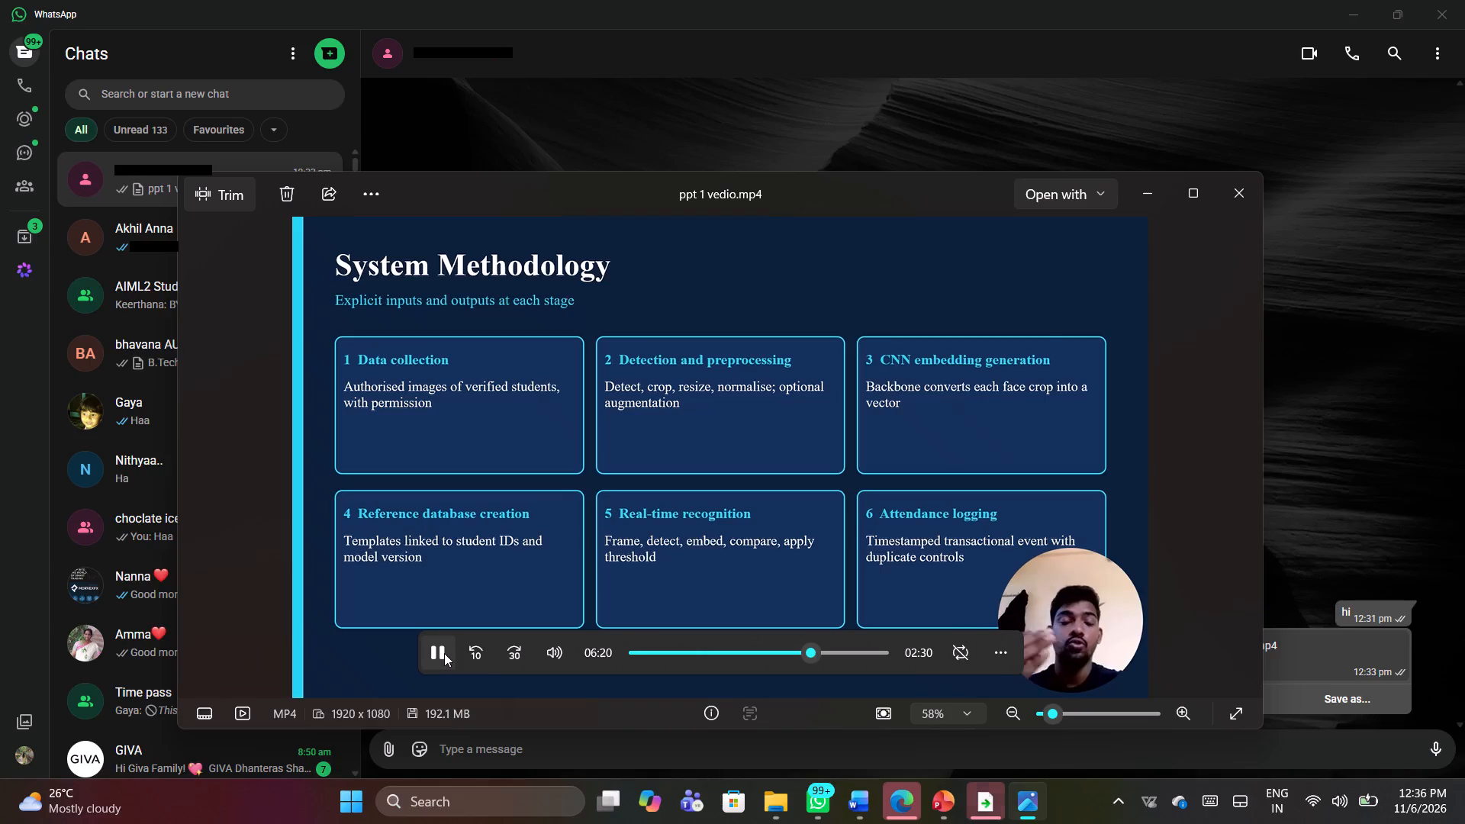